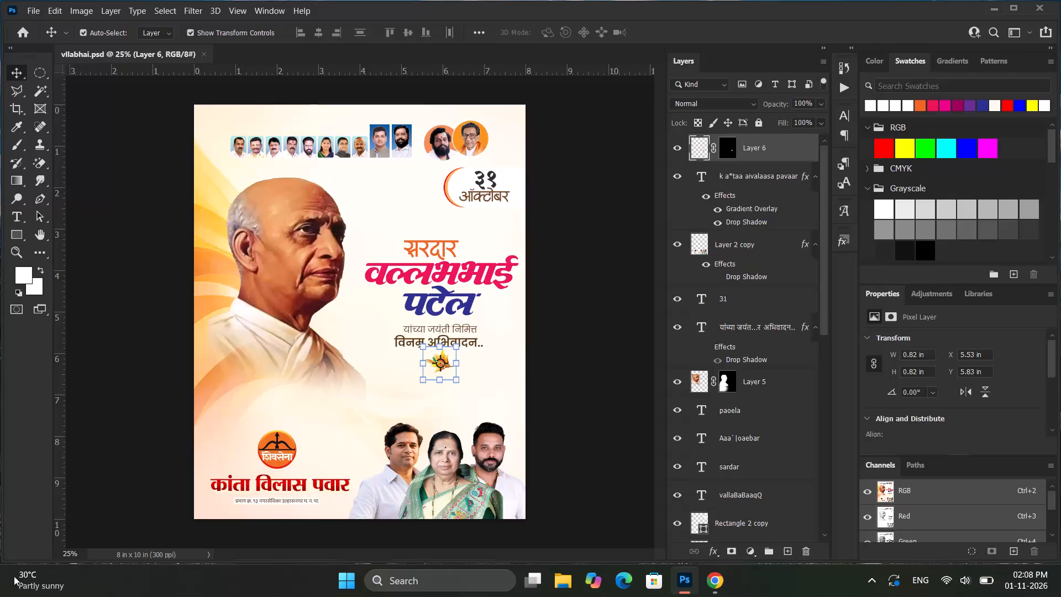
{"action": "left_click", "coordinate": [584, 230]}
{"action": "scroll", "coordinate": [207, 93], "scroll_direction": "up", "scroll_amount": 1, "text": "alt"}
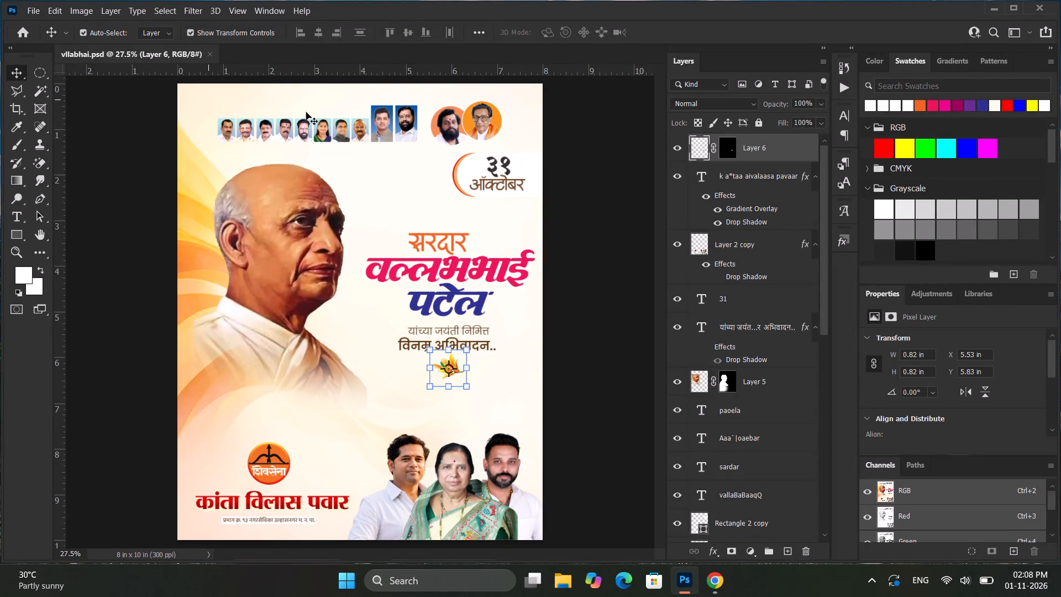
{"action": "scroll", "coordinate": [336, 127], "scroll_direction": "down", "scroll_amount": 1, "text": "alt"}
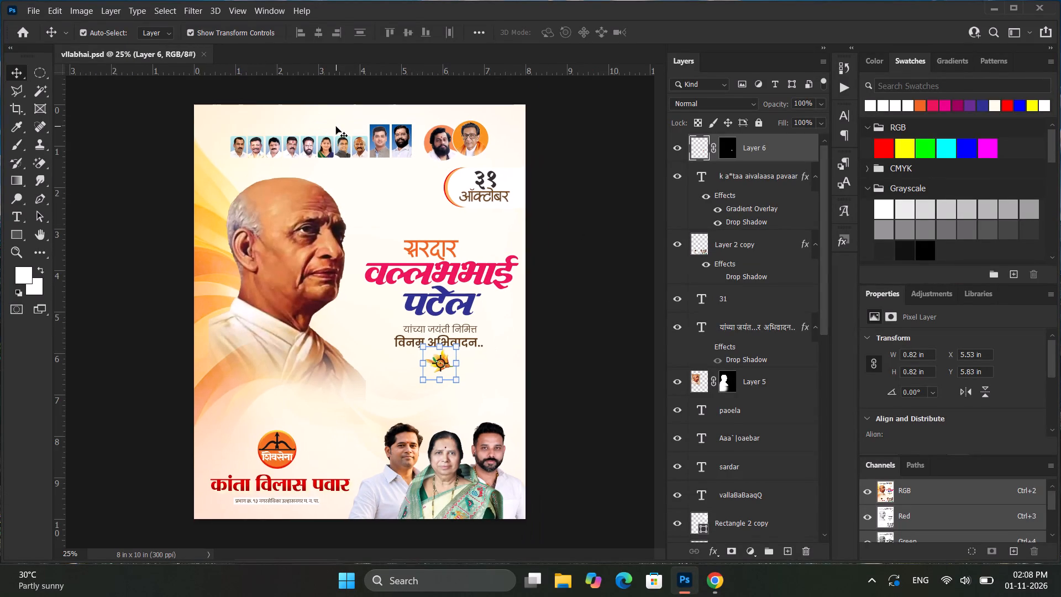
Create a new blank document from the recent custom 8 x 10 in, 300 ppi preset.
{"action": "key", "text": "ctrl+n"}
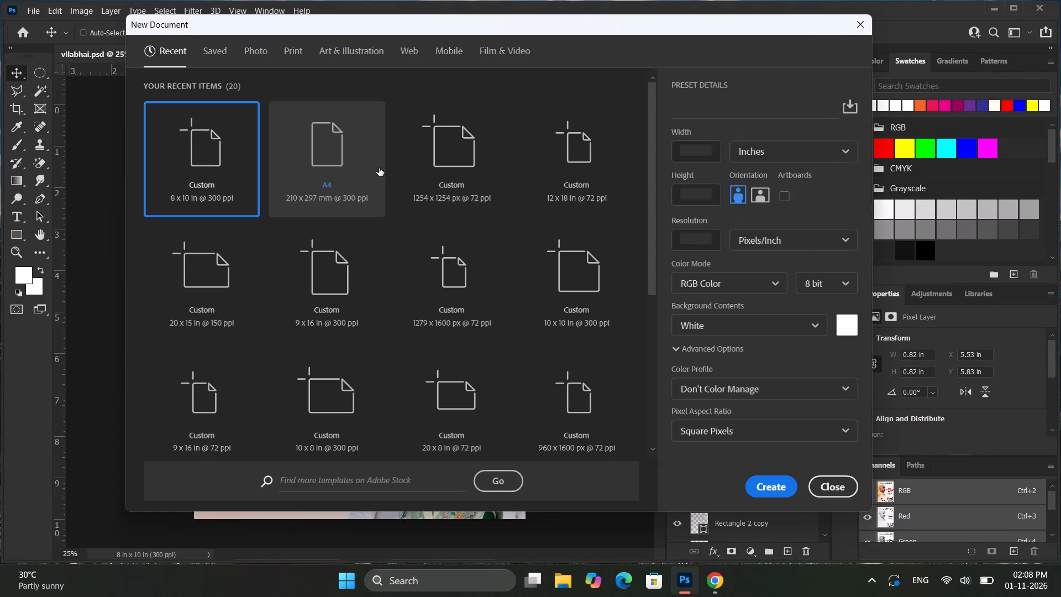
{"action": "double_click", "coordinate": [230, 158]}
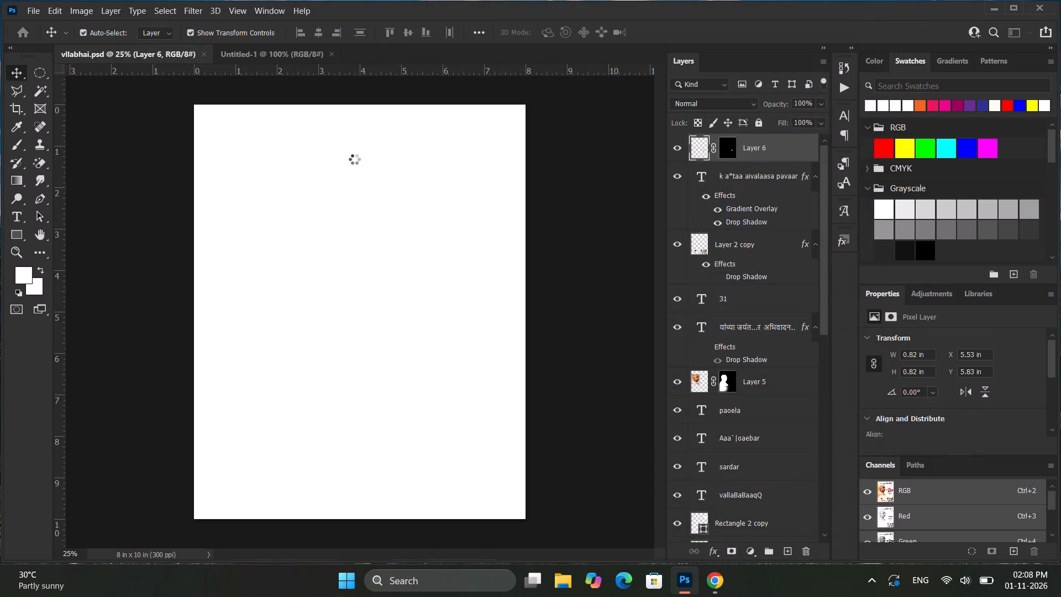
Set the new document's canvas fill to the red PANTONE 711 C from the PANTONE+ Solid Coated colour library.
{"action": "scroll", "coordinate": [354, 159], "scroll_direction": "up", "scroll_amount": 1, "text": "alt"}
{"action": "scroll", "coordinate": [354, 159], "scroll_direction": "down", "scroll_amount": 1, "text": "alt"}
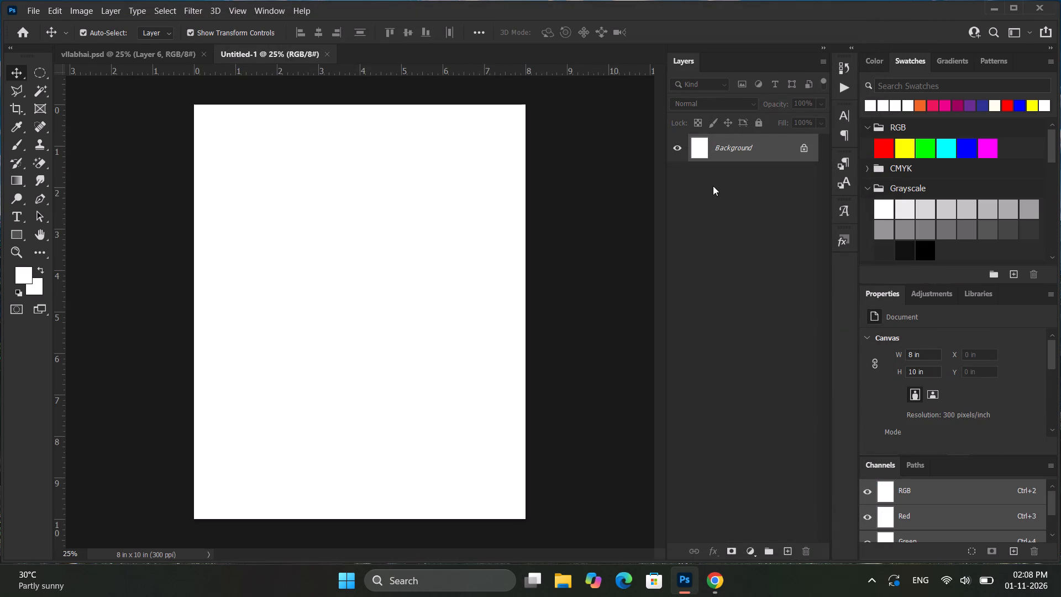
{"action": "scroll", "coordinate": [1059, 366], "scroll_direction": "down", "scroll_amount": 3}
{"action": "scroll", "coordinate": [952, 354], "scroll_direction": "down", "scroll_amount": 2}
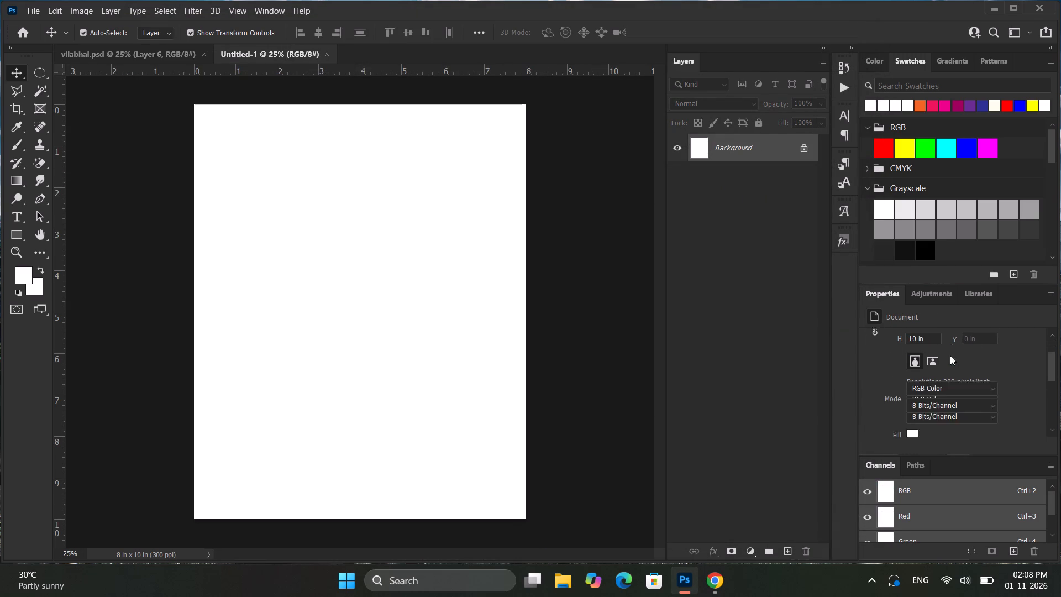
{"action": "scroll", "coordinate": [950, 355], "scroll_direction": "down", "scroll_amount": 4}
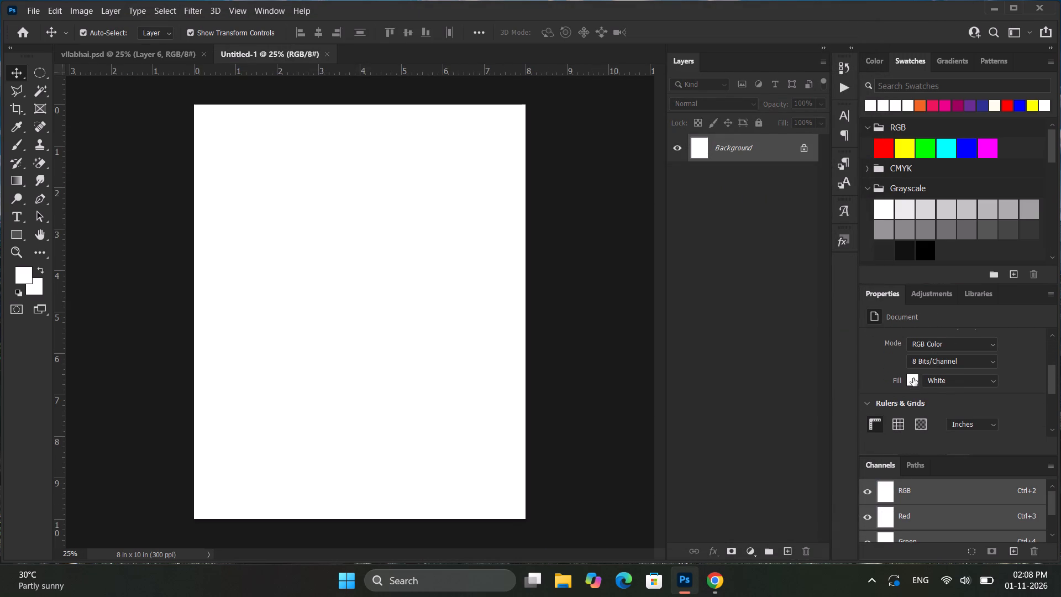
{"action": "left_click", "coordinate": [913, 378]}
{"action": "left_click", "coordinate": [811, 229]}
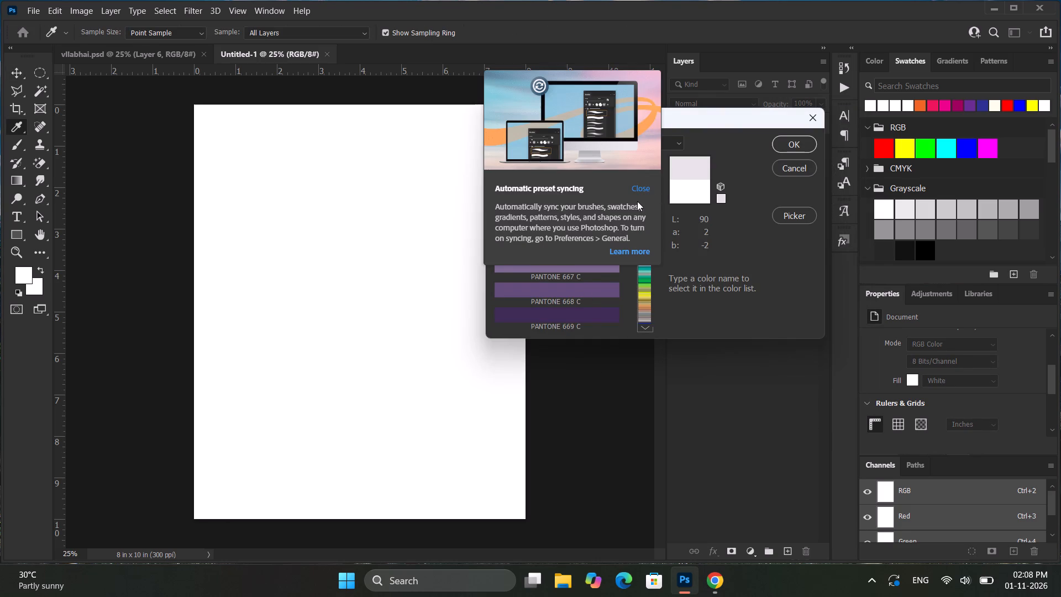
{"action": "left_click", "coordinate": [641, 190]}
{"action": "left_click", "coordinate": [643, 187]}
{"action": "left_click", "coordinate": [649, 204]}
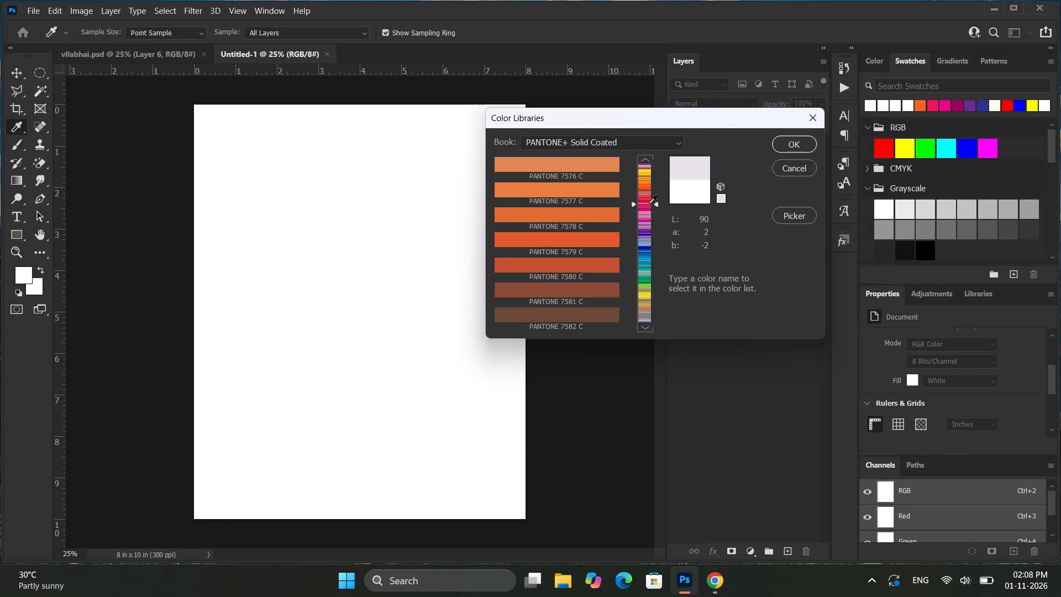
{"action": "left_click", "coordinate": [593, 316]}
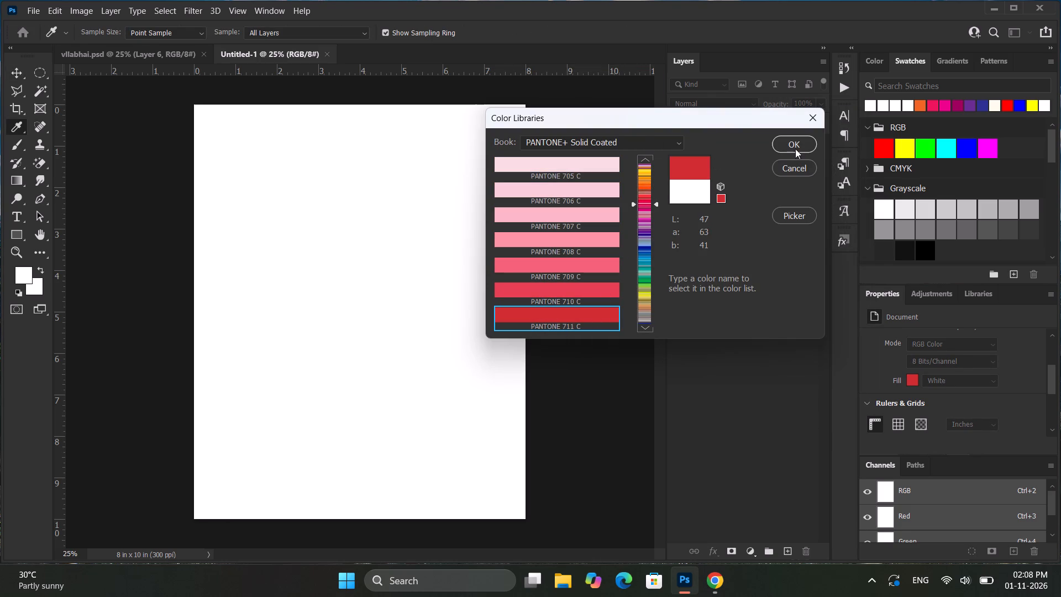
{"action": "left_click", "coordinate": [796, 146]}
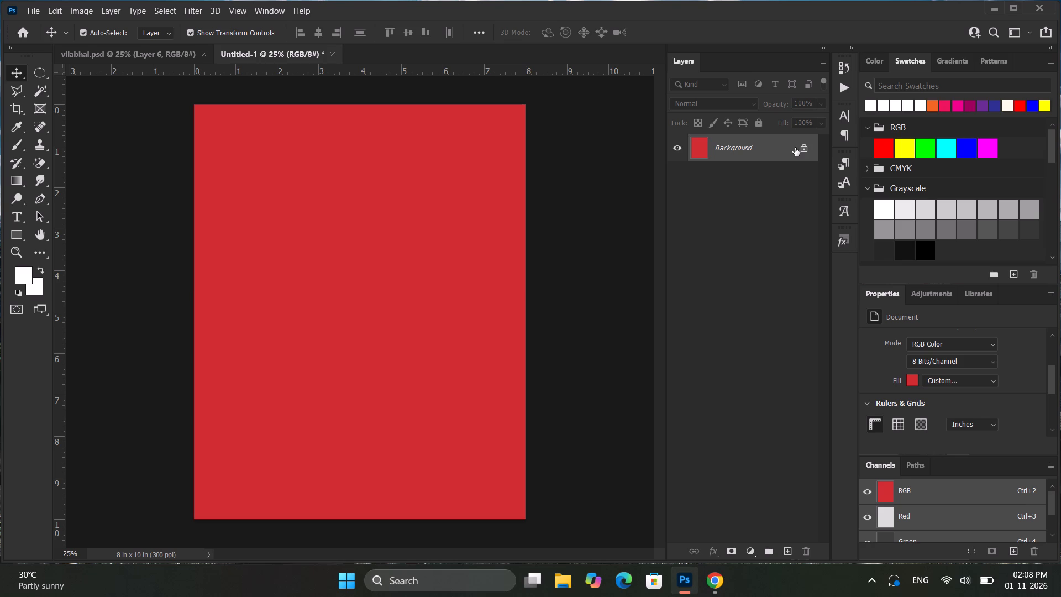
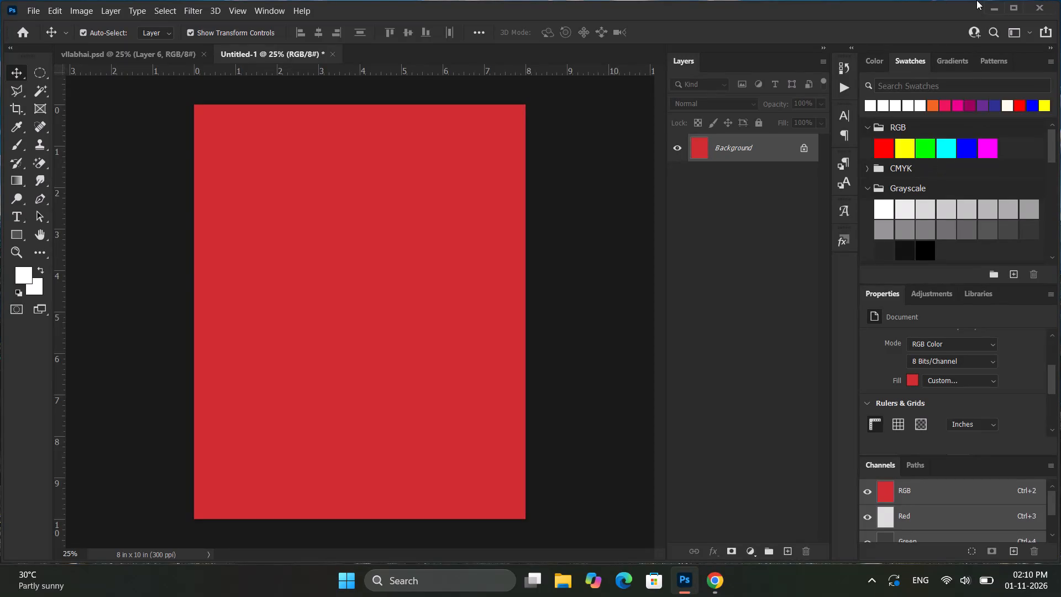
Switch to Pinterest in Chrome and open the Green Leaves Abstract Backgrounds pin from the home feed.
{"action": "left_click", "coordinate": [1014, 3]}
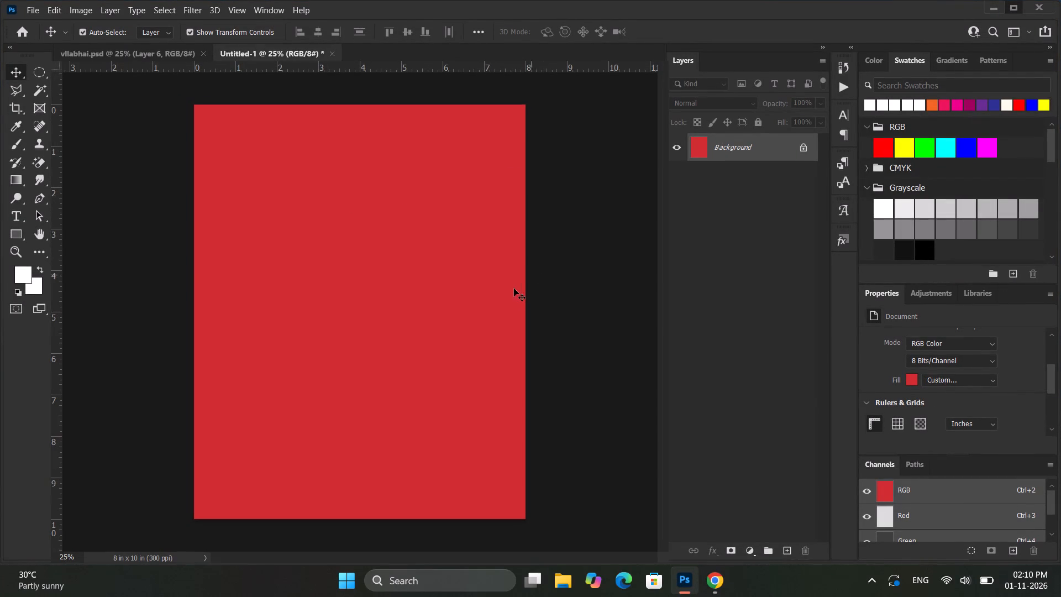
{"action": "left_click", "coordinate": [707, 587]}
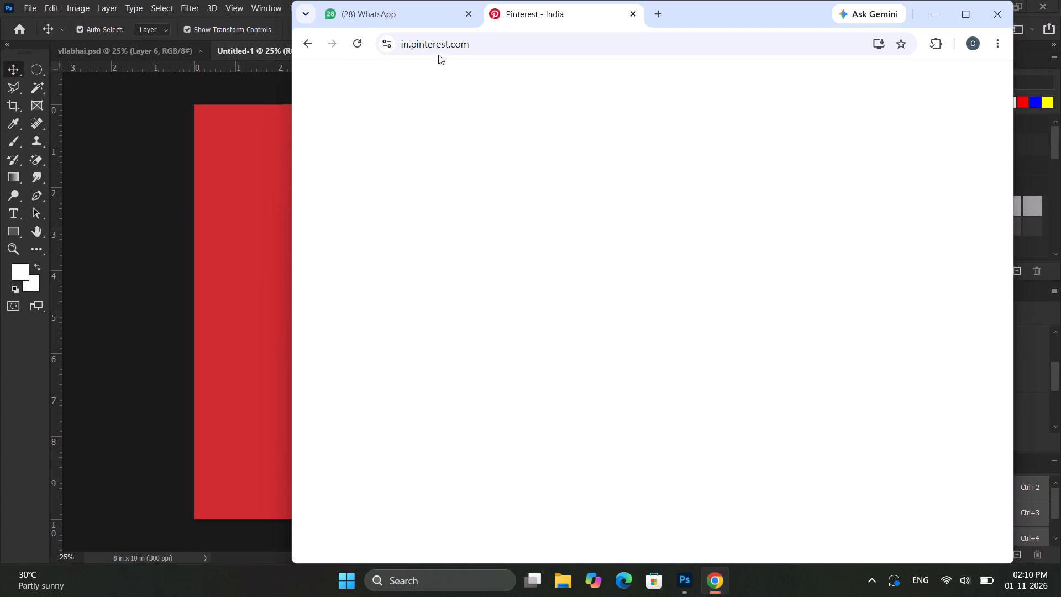
{"action": "scroll", "coordinate": [538, 309], "scroll_direction": "down", "scroll_amount": 2}
{"action": "scroll", "coordinate": [539, 307], "scroll_direction": "up", "scroll_amount": 1}
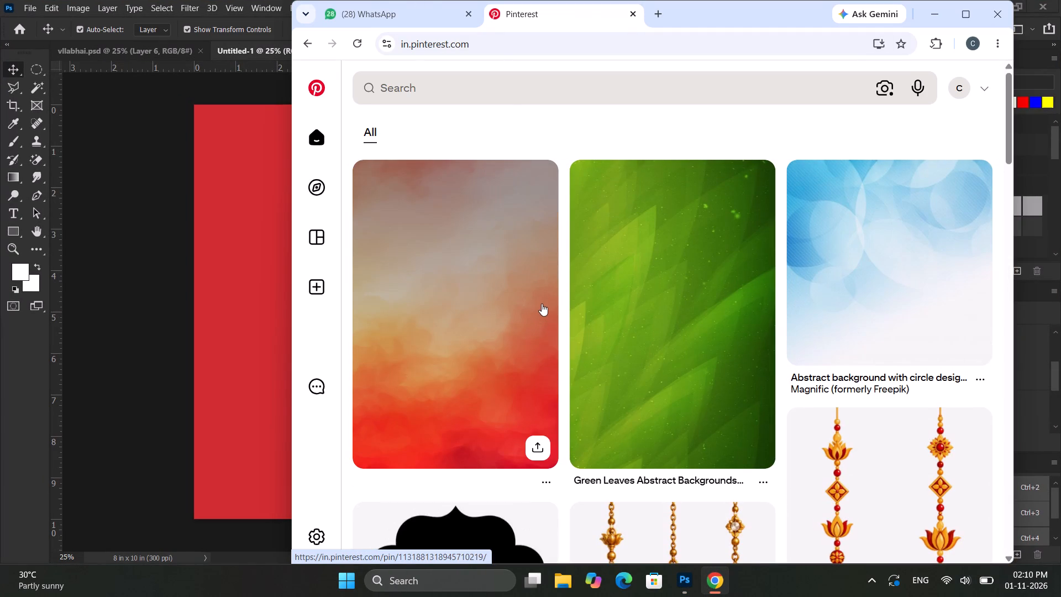
{"action": "left_click", "coordinate": [654, 284]}
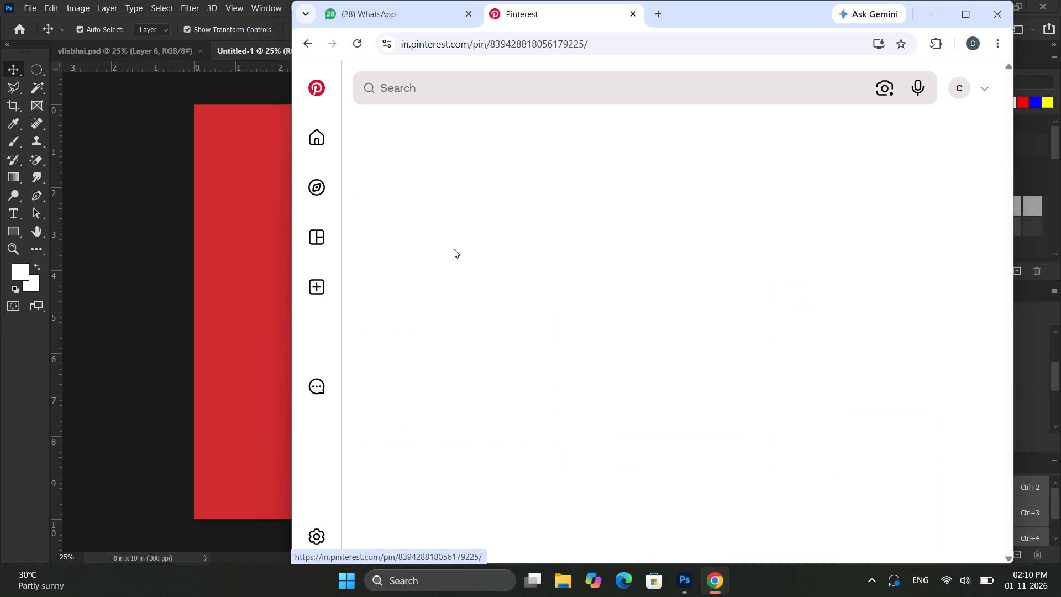
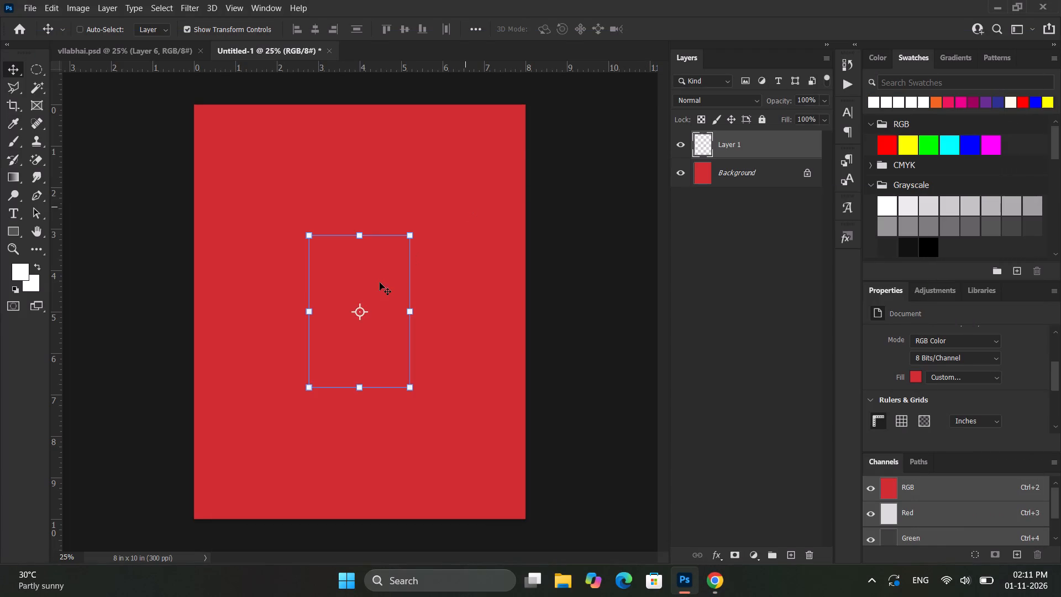
Shift the hue of the green leaf image on Layer 1 to about -32 with a Hue/Saturation adjustment.
{"action": "key", "text": "ctrl+u"}
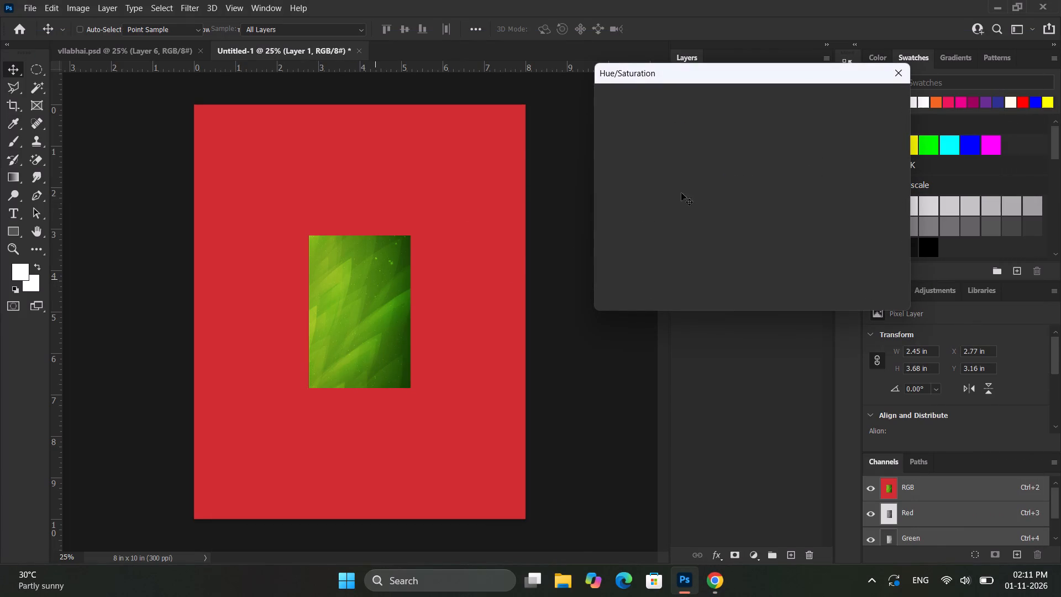
{"action": "left_click_drag", "start_coordinate": [710, 169], "coordinate": [698, 166]}
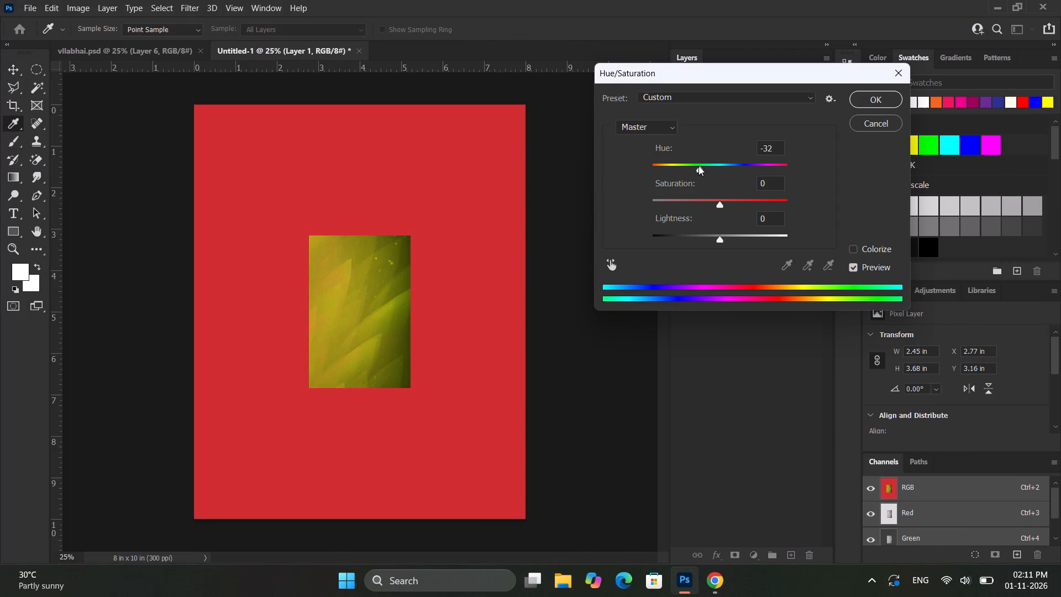
Recolour the pasted leaf texture with Hue/Saturation set to hue -100, saturation -17 and lightness -6.
{"action": "left_click_drag", "start_coordinate": [698, 166], "coordinate": [663, 165]}
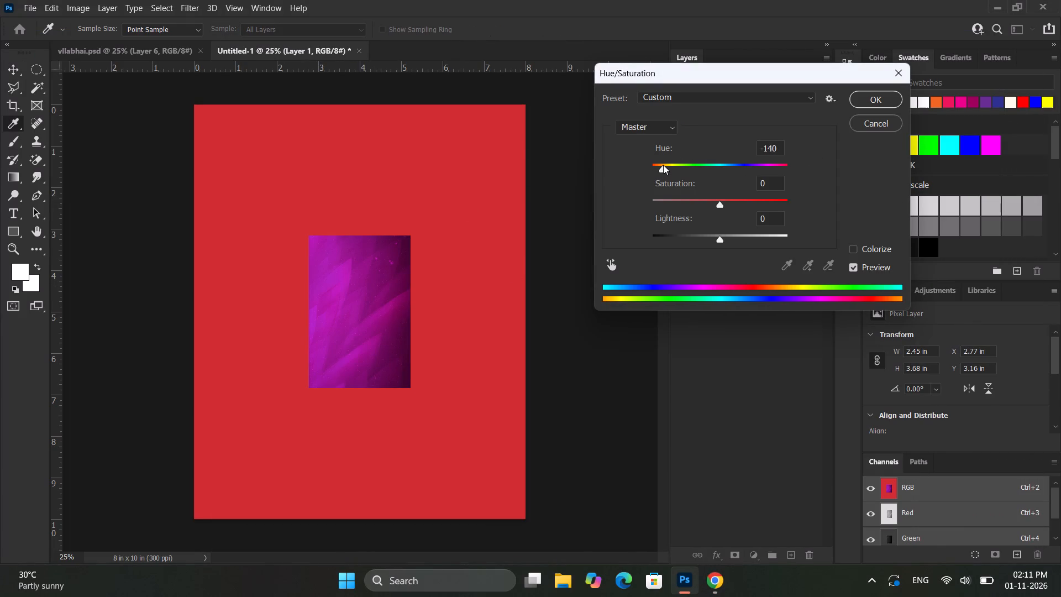
{"action": "left_click_drag", "start_coordinate": [663, 165], "coordinate": [681, 162]}
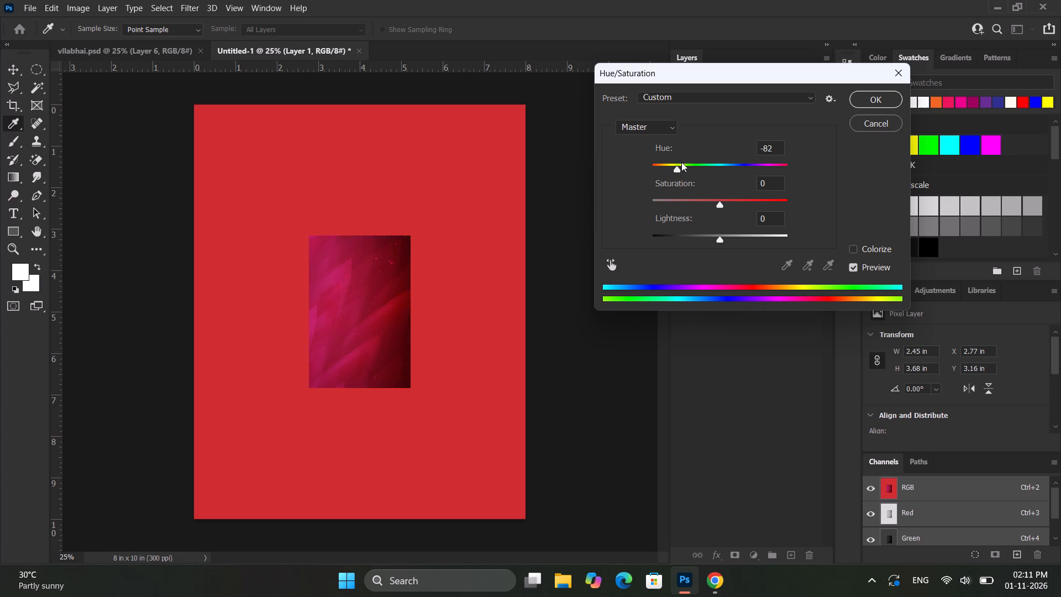
{"action": "left_click_drag", "start_coordinate": [681, 162], "coordinate": [886, 157]}
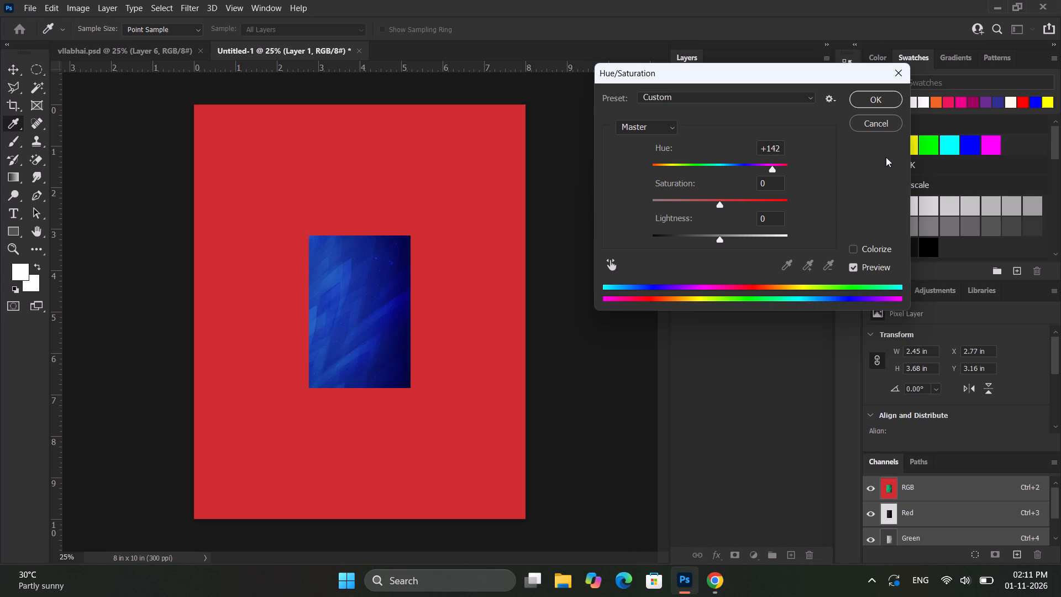
{"action": "left_click_drag", "start_coordinate": [886, 157], "coordinate": [680, 184]}
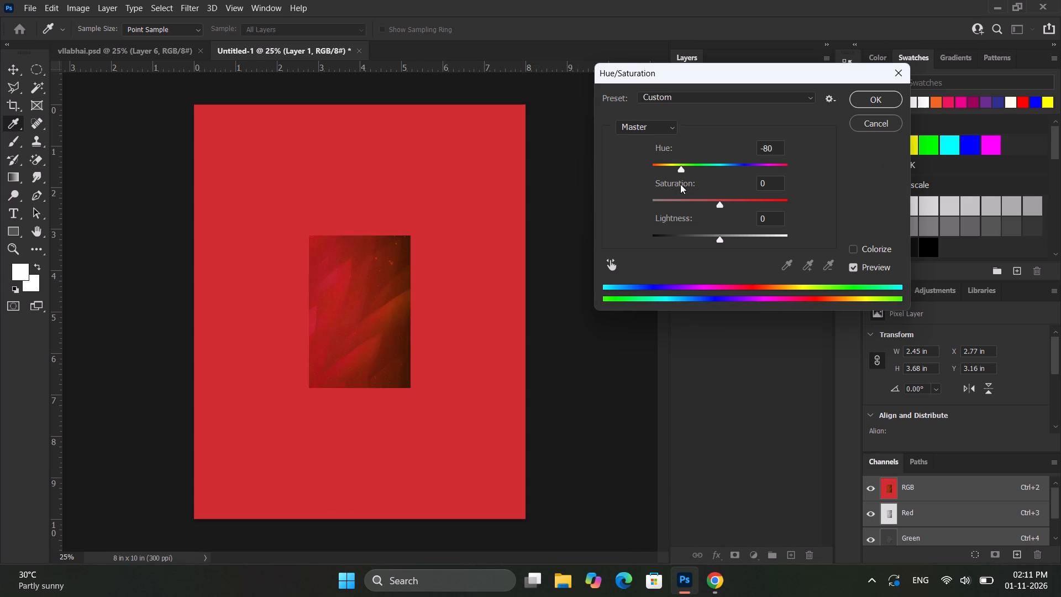
{"action": "left_click_drag", "start_coordinate": [680, 184], "coordinate": [686, 183]}
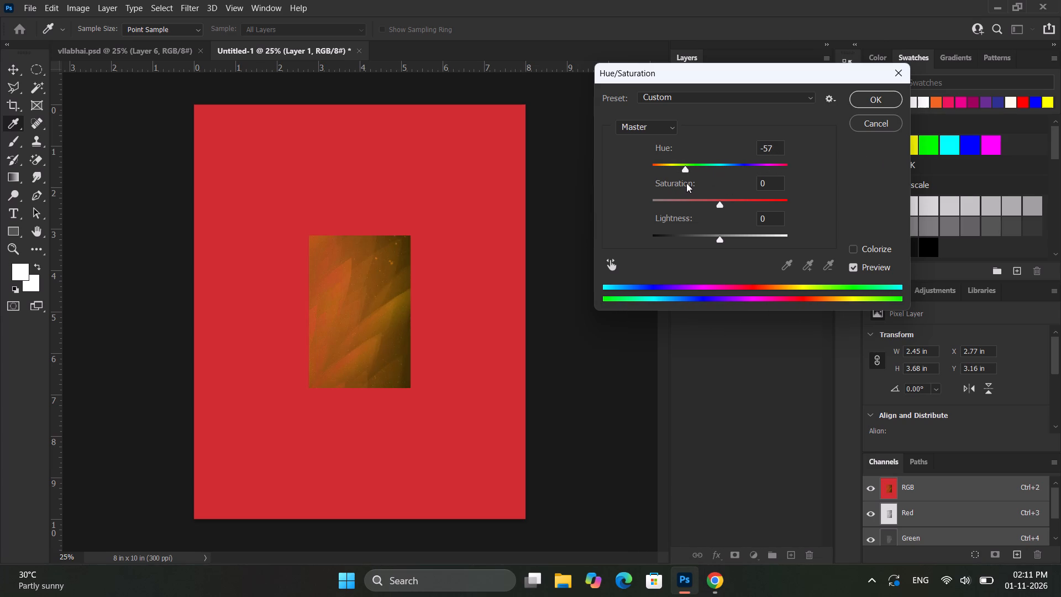
{"action": "left_click_drag", "start_coordinate": [686, 183], "coordinate": [693, 176]}
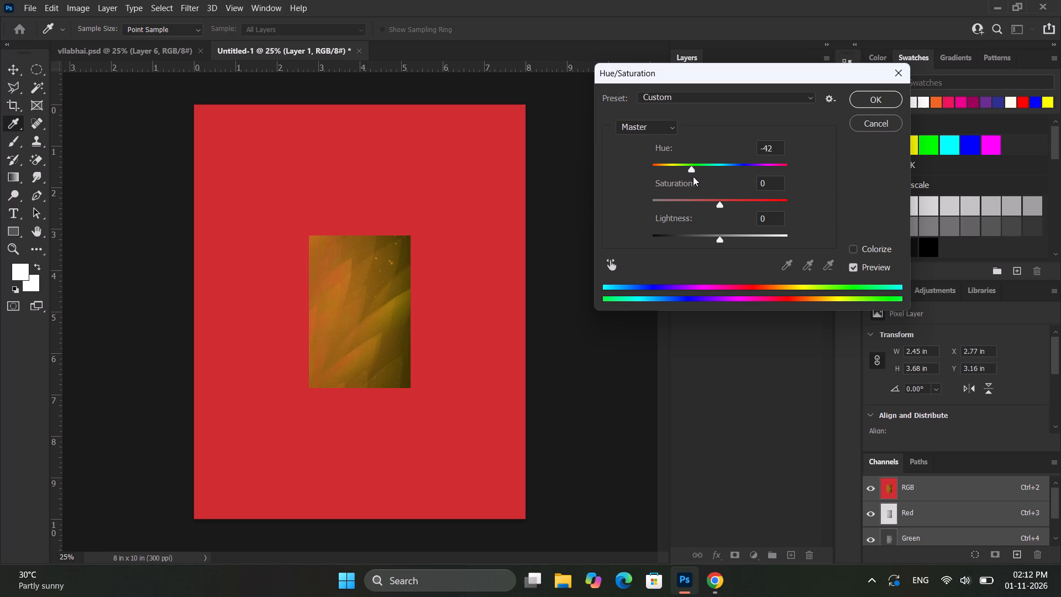
{"action": "left_click_drag", "start_coordinate": [693, 176], "coordinate": [675, 170]}
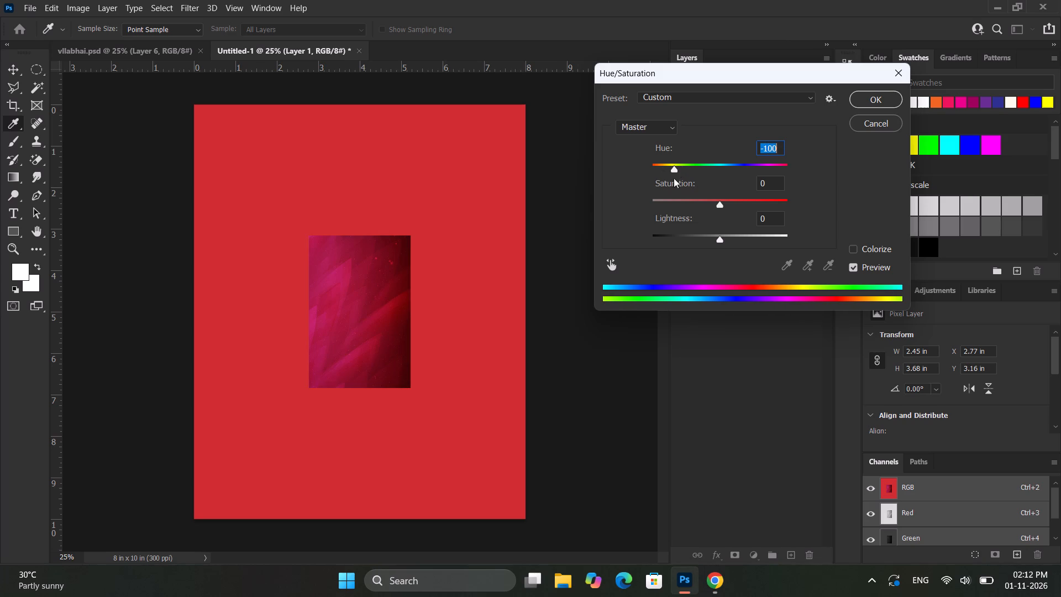
{"action": "left_click_drag", "start_coordinate": [718, 203], "coordinate": [722, 209]}
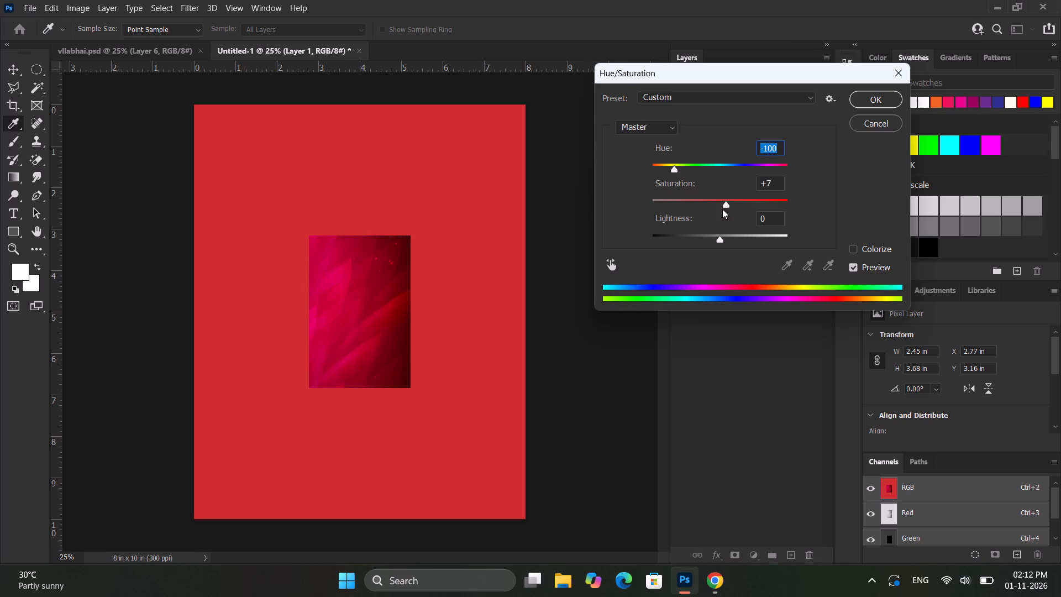
{"action": "left_click_drag", "start_coordinate": [722, 209], "coordinate": [708, 213]}
{"action": "left_click_drag", "start_coordinate": [723, 238], "coordinate": [730, 236]}
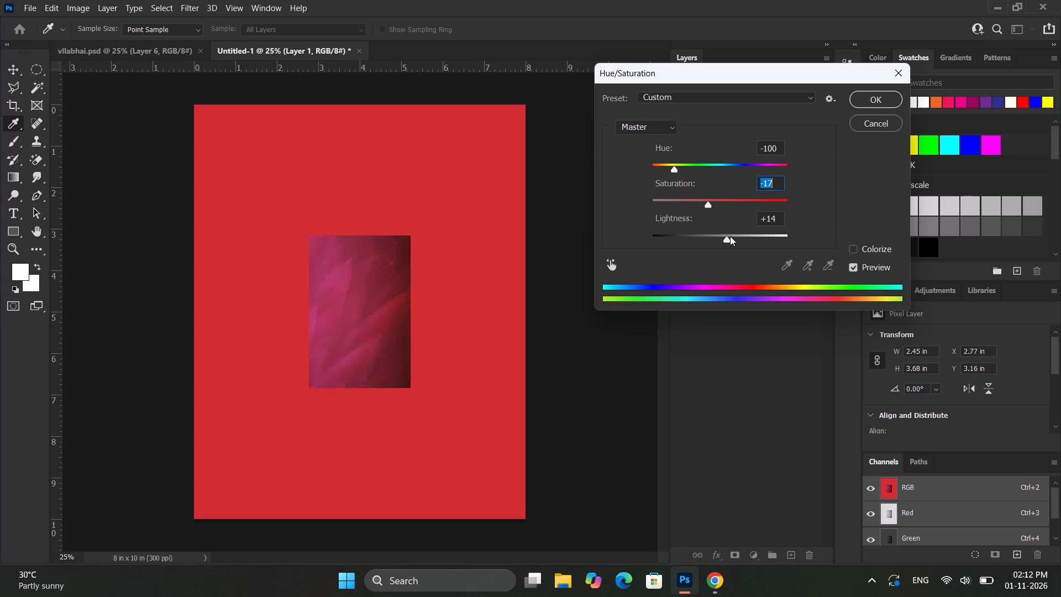
{"action": "left_click_drag", "start_coordinate": [730, 236], "coordinate": [716, 230]}
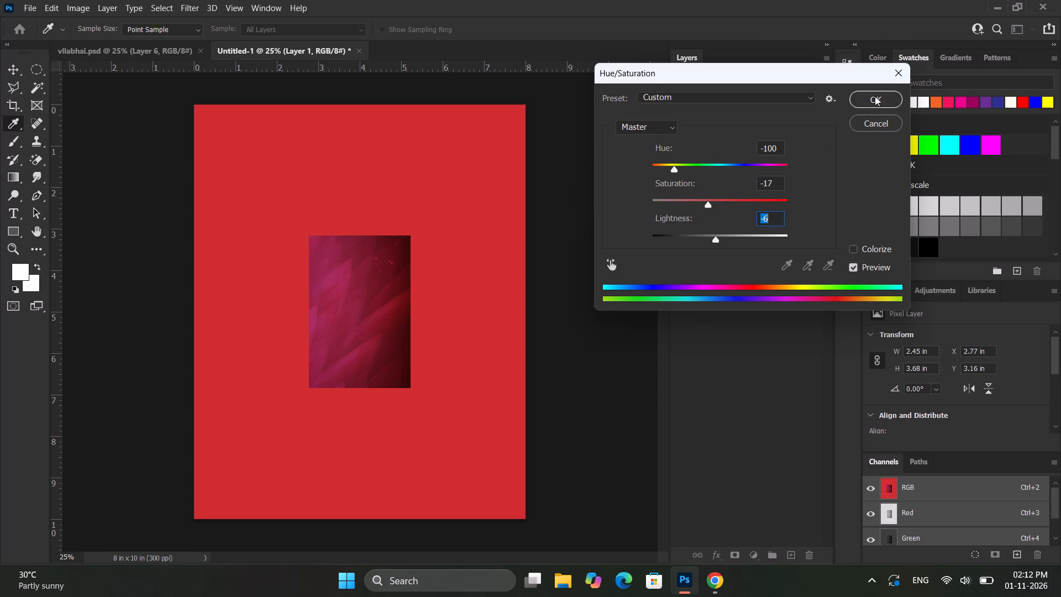
{"action": "left_click", "coordinate": [875, 95]}
Scale the recoloured leaf texture up from its centre to about 330.6% so it covers the whole canvas.
{"action": "left_click_drag", "start_coordinate": [407, 237], "coordinate": [511, 180], "text": "alt"}
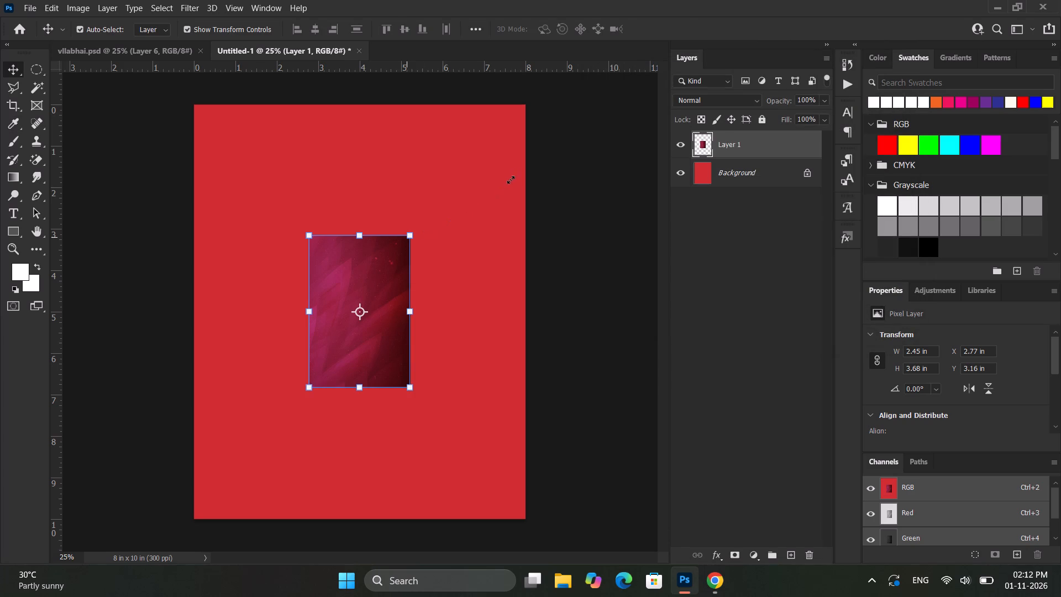
{"action": "left_click_drag", "start_coordinate": [511, 180], "coordinate": [583, 101], "text": "alt"}
{"action": "left_click", "coordinate": [692, 22]}
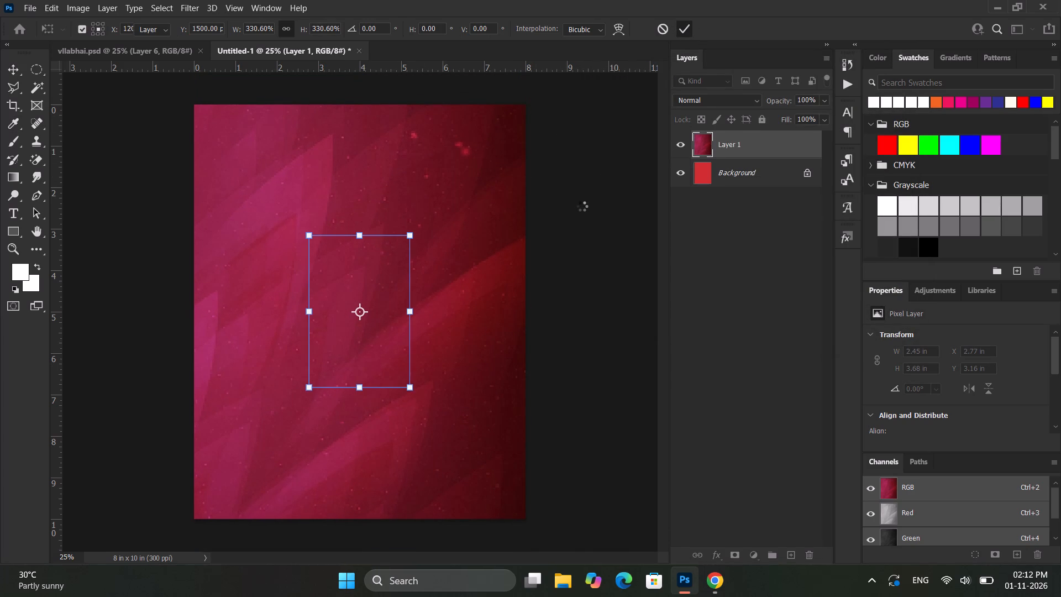
{"action": "left_click", "coordinate": [586, 203]}
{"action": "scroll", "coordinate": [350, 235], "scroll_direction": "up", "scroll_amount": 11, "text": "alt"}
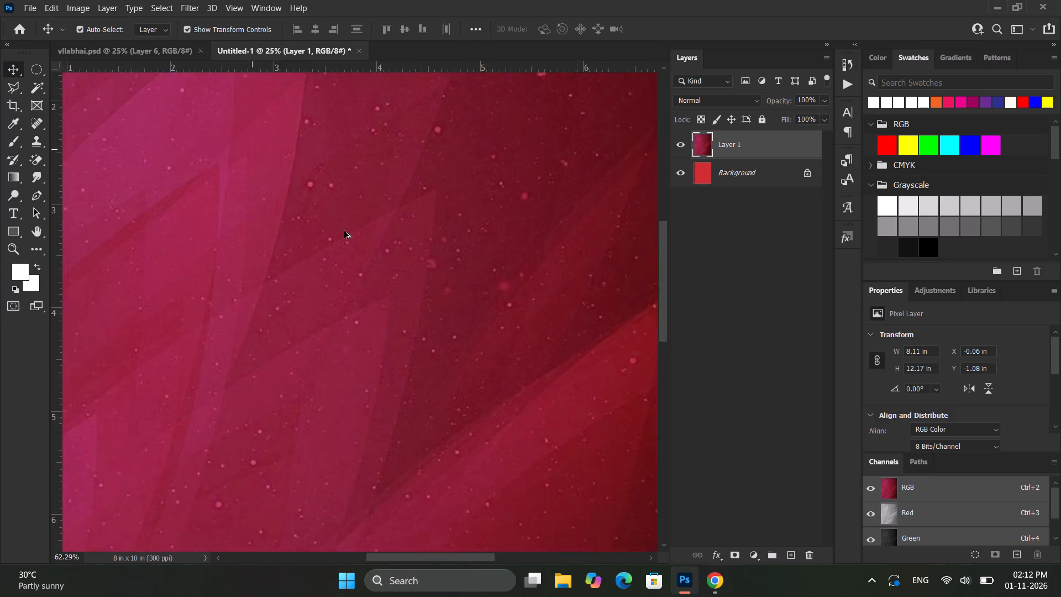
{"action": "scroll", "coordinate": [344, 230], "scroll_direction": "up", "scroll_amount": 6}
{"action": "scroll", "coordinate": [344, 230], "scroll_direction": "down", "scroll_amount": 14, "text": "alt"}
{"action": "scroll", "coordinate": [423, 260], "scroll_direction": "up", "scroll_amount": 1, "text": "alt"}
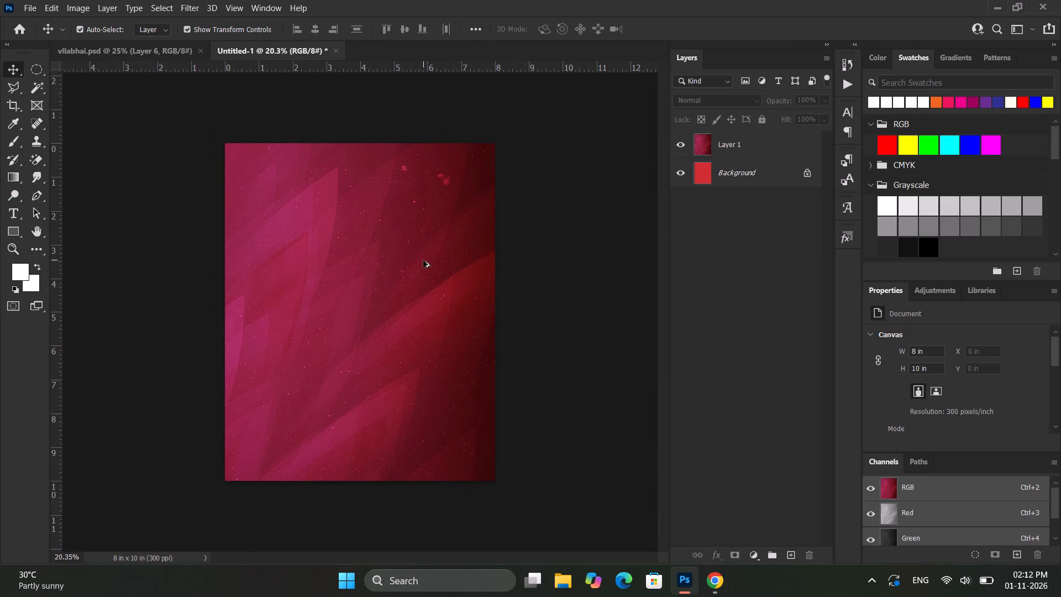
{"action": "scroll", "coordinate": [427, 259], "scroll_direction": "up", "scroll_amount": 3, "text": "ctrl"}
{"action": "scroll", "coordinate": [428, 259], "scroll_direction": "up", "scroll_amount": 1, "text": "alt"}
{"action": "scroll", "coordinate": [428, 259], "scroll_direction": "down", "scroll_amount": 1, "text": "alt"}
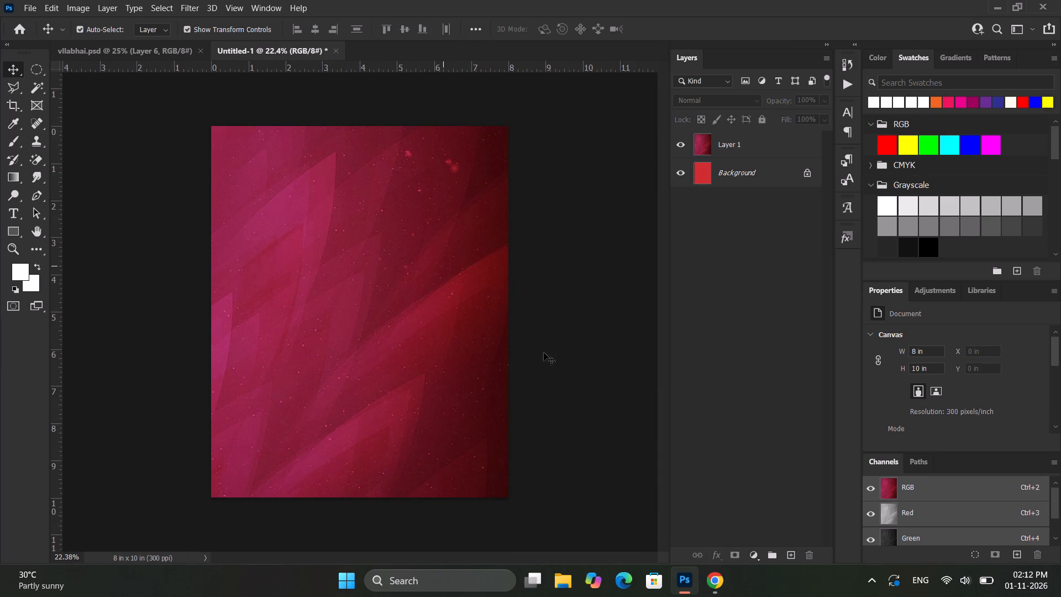
Switch to Chrome, search Pinterest for shape png and look through the results for a label shape.
{"action": "left_click", "coordinate": [719, 582]}
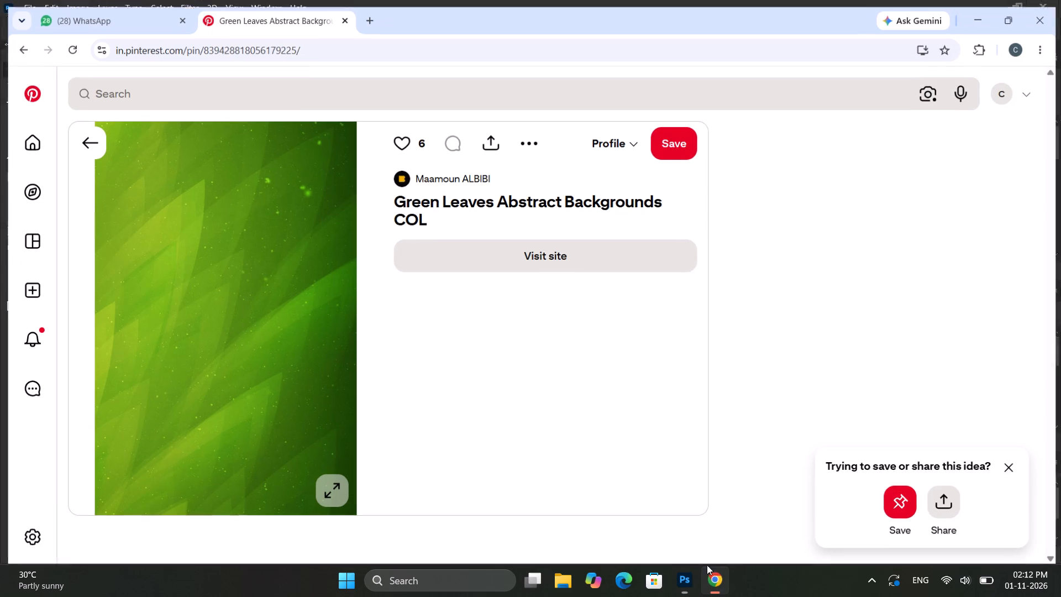
{"action": "scroll", "coordinate": [290, 197], "scroll_direction": "down", "scroll_amount": 4}
{"action": "scroll", "coordinate": [286, 171], "scroll_direction": "up", "scroll_amount": 1}
{"action": "left_click", "coordinate": [282, 92]}
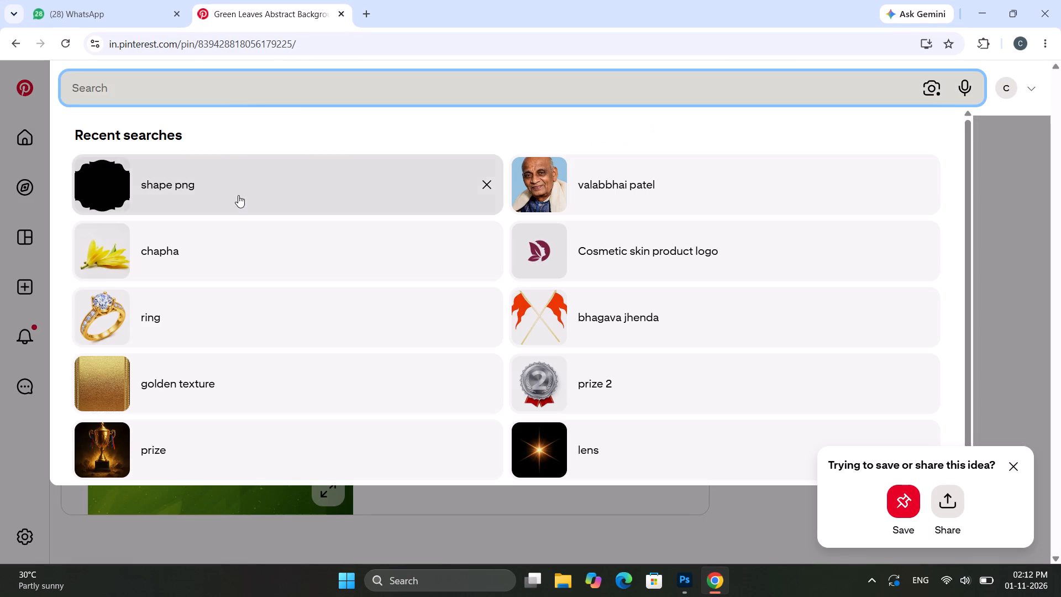
{"action": "left_click", "coordinate": [238, 197]}
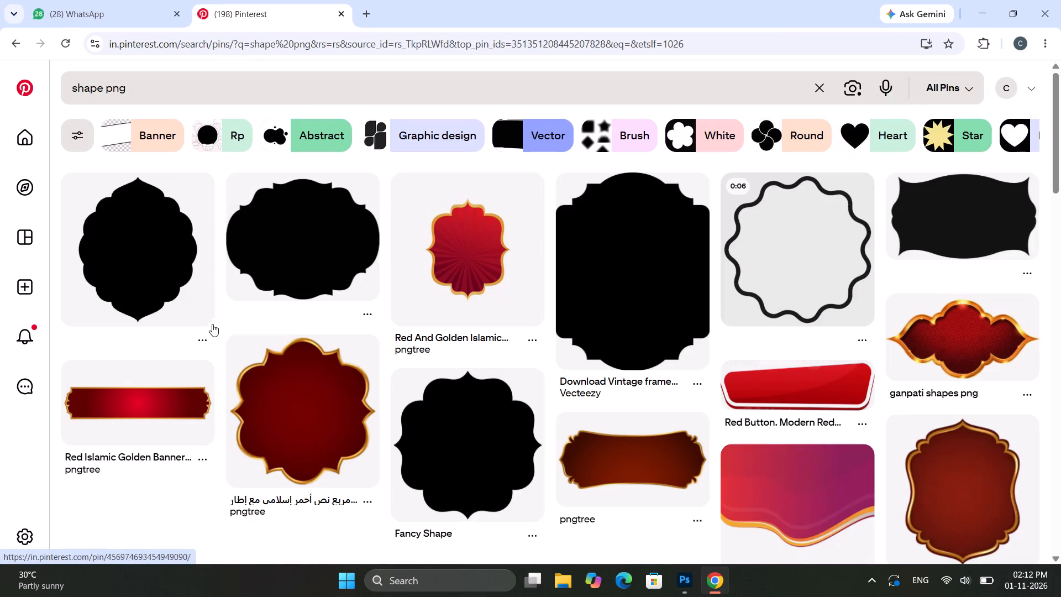
{"action": "scroll", "coordinate": [381, 433], "scroll_direction": "down", "scroll_amount": 2}
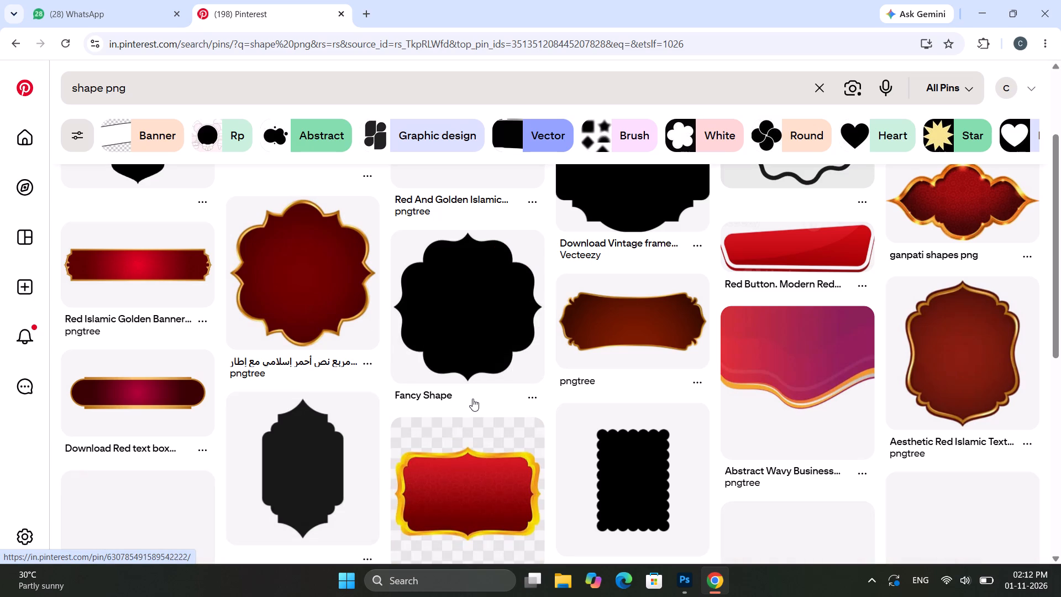
{"action": "scroll", "coordinate": [474, 396], "scroll_direction": "up", "scroll_amount": 1}
{"action": "scroll", "coordinate": [474, 396], "scroll_direction": "down", "scroll_amount": 5}
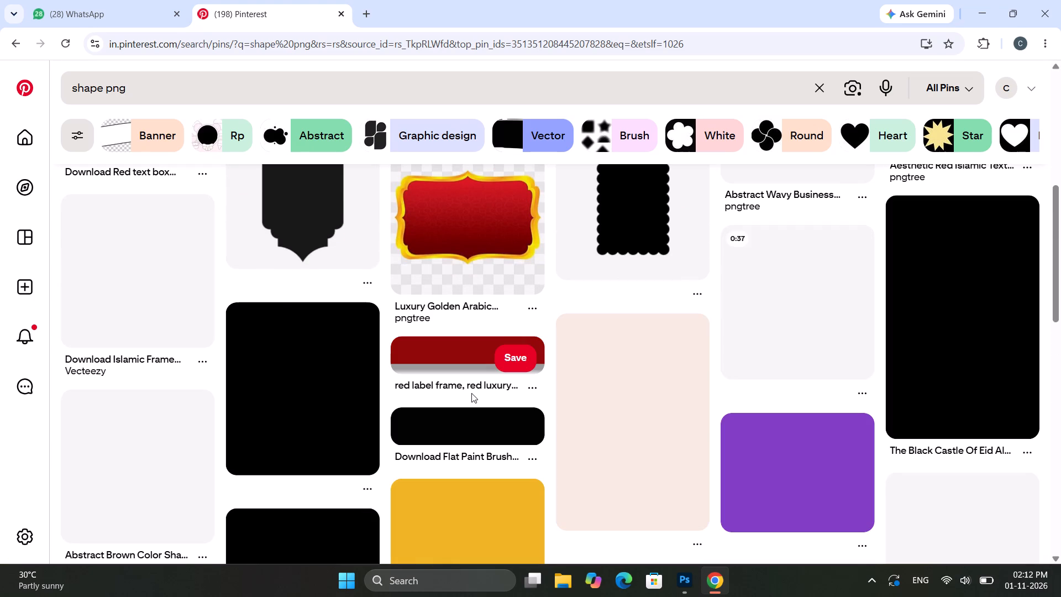
{"action": "scroll", "coordinate": [495, 384], "scroll_direction": "up", "scroll_amount": 2}
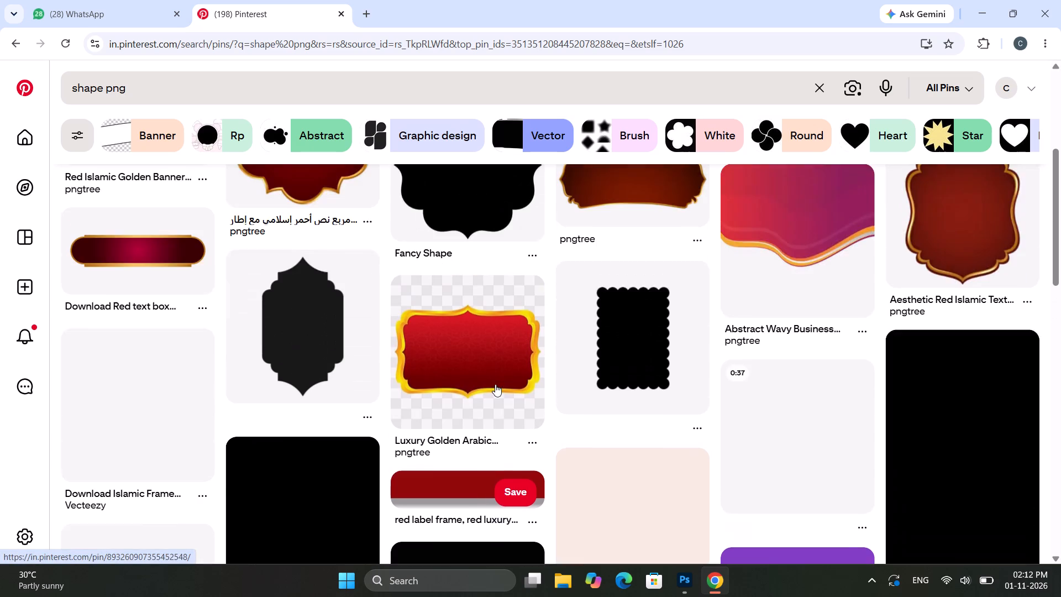
{"action": "scroll", "coordinate": [501, 381], "scroll_direction": "up", "scroll_amount": 2}
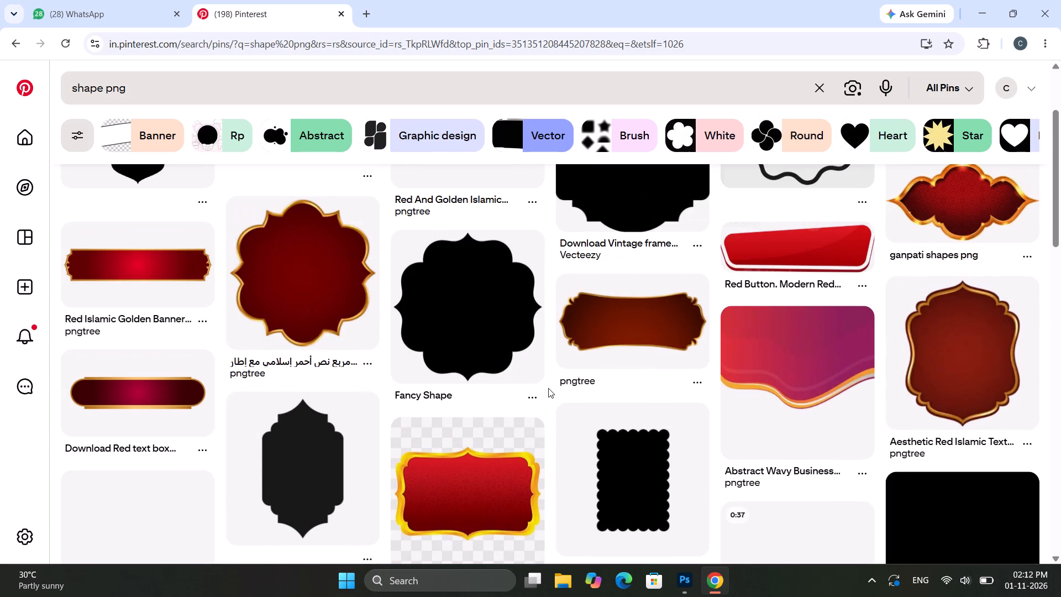
{"action": "scroll", "coordinate": [548, 388], "scroll_direction": "up", "scroll_amount": 3}
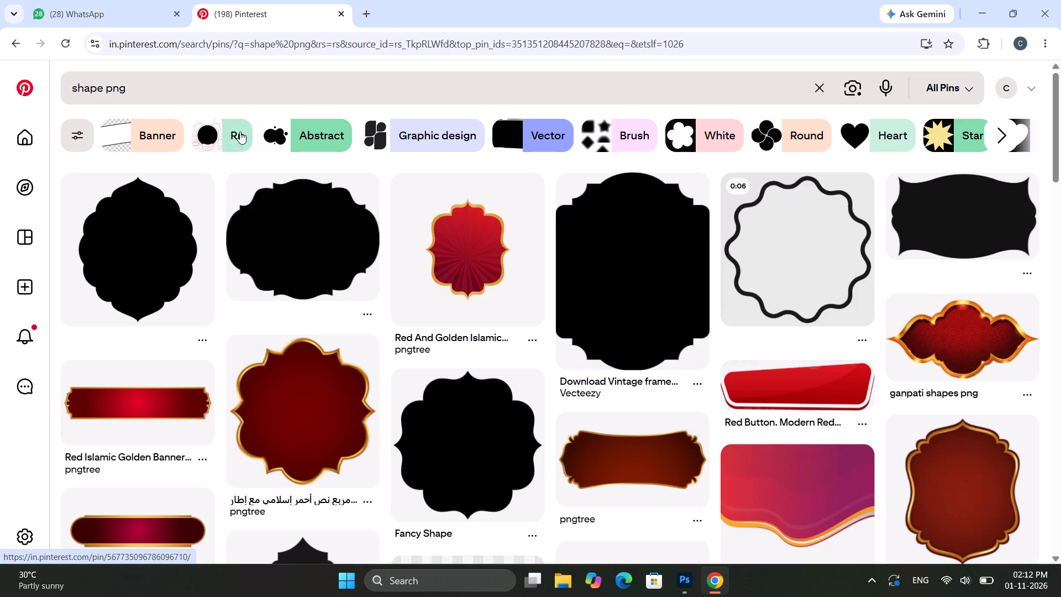
Copy the wide black ornate label image from Pinterest and paste it into the poster document in Photoshop.
{"action": "left_click", "coordinate": [313, 249]}
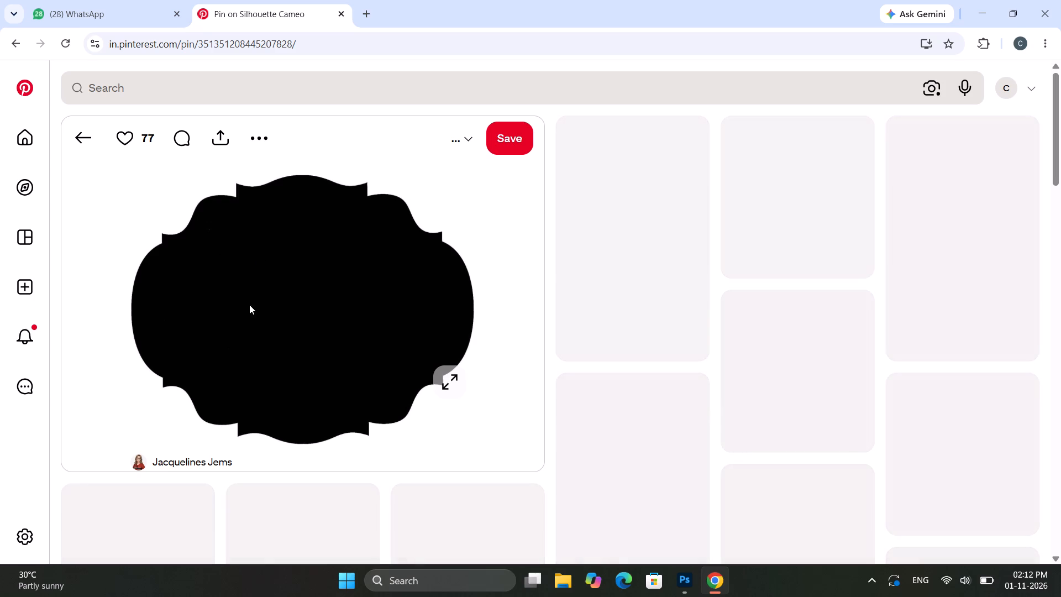
{"action": "right_click", "coordinate": [291, 272]}
{"action": "left_click", "coordinate": [372, 330]}
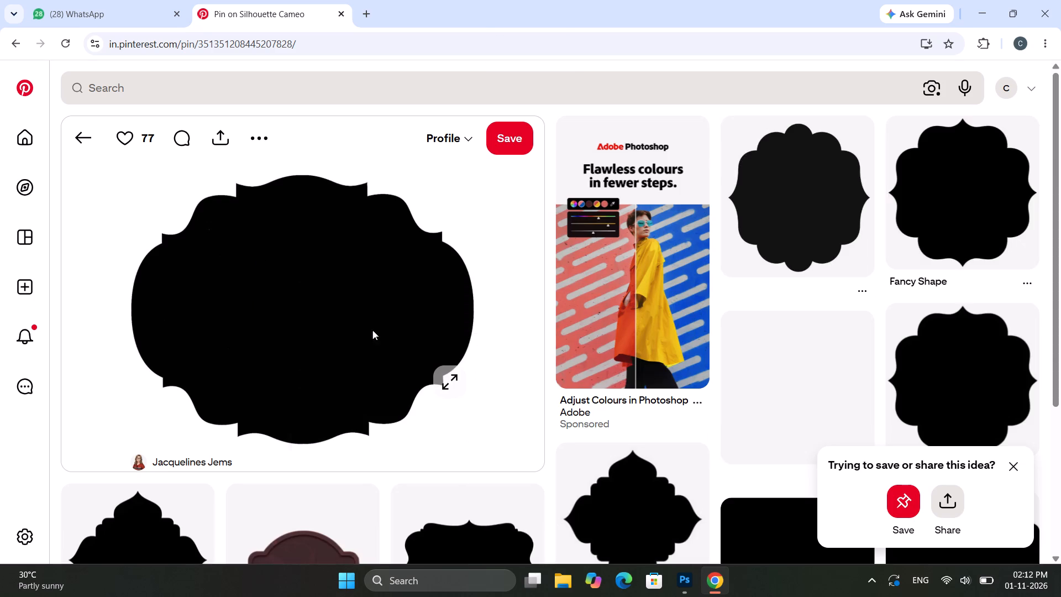
{"action": "left_click", "coordinate": [969, 13]}
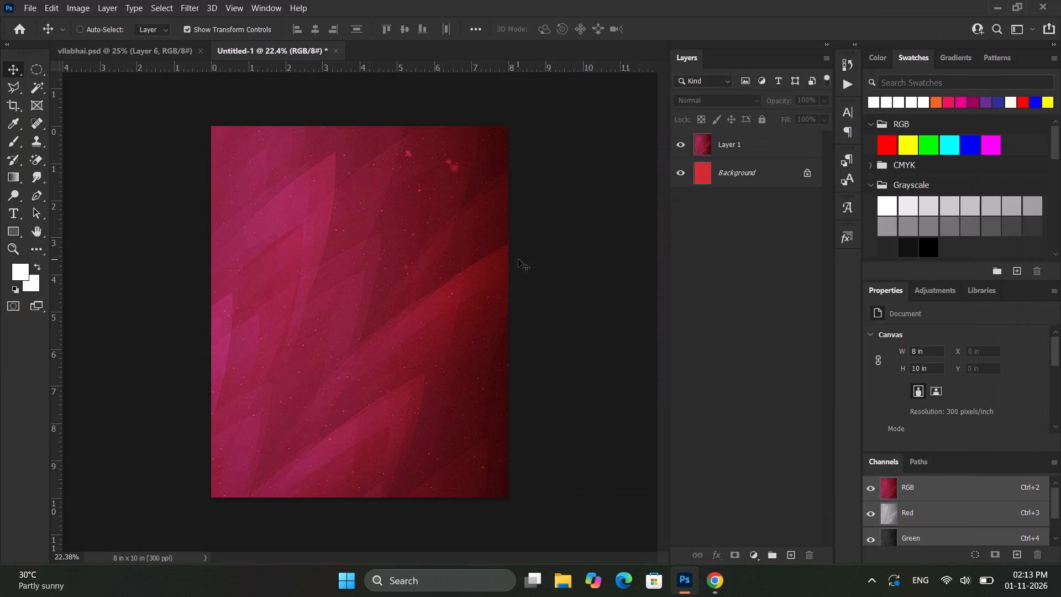
{"action": "key", "text": "ctrl+v"}
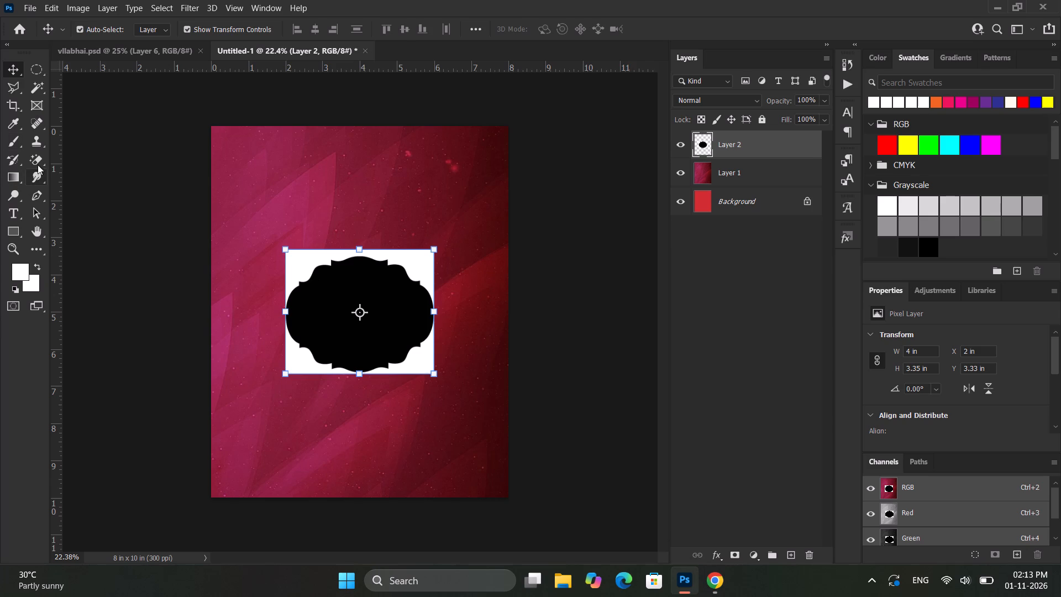
Erase the white background around the black label shape with the Magic Eraser.
{"action": "left_click", "coordinate": [42, 155]}
{"action": "left_click", "coordinate": [302, 272]}
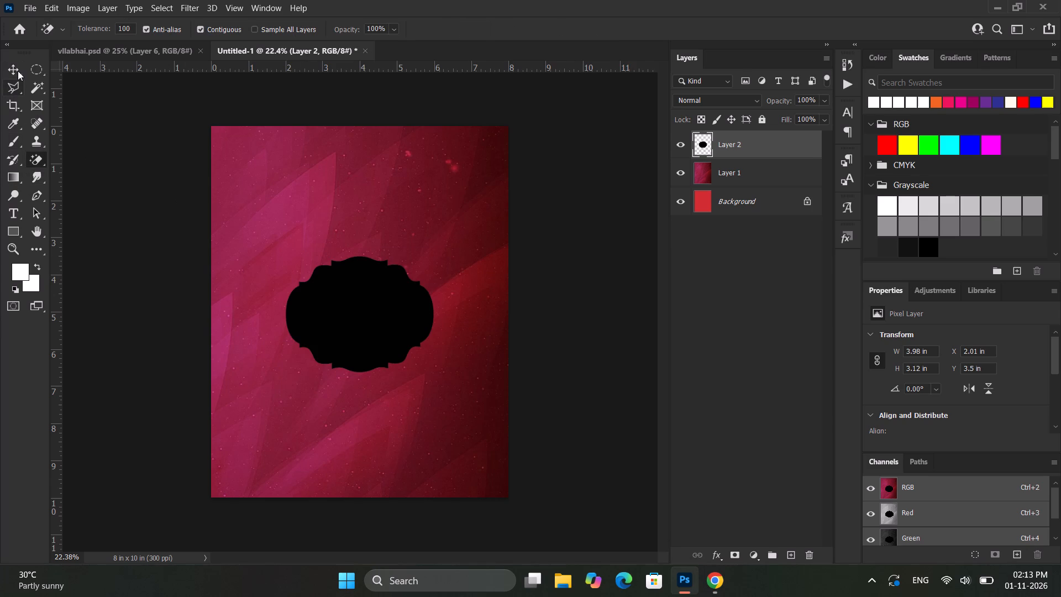
Stretch the black label shape upward to a height of about 3.72 in, keeping its width and bottom edge.
{"action": "left_click", "coordinate": [18, 70]}
{"action": "left_click_drag", "start_coordinate": [365, 252], "coordinate": [377, 224], "text": "shift"}
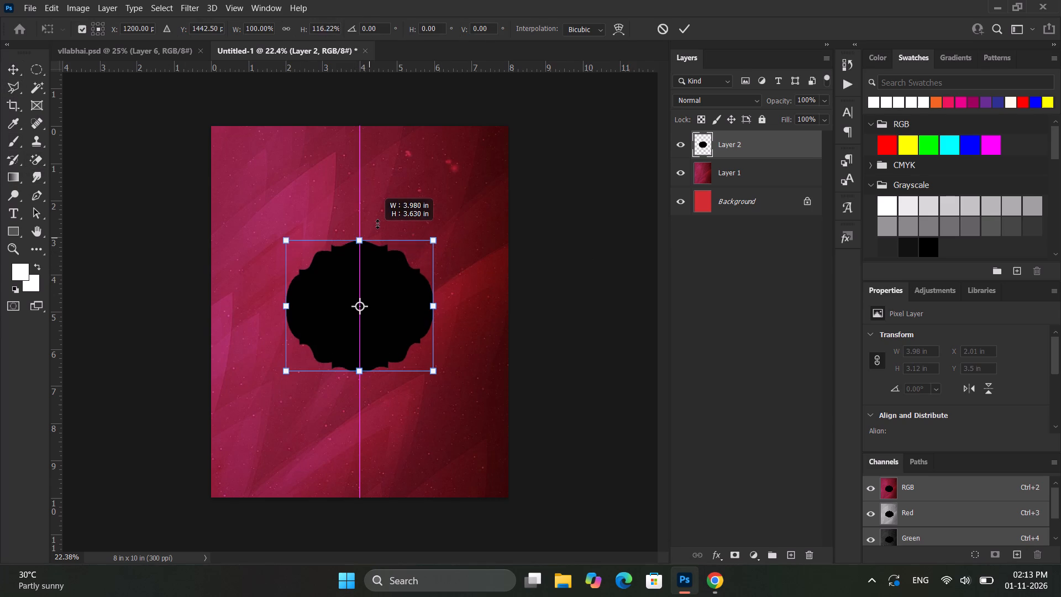
{"action": "left_click_drag", "start_coordinate": [377, 224], "coordinate": [376, 229], "text": "shift"}
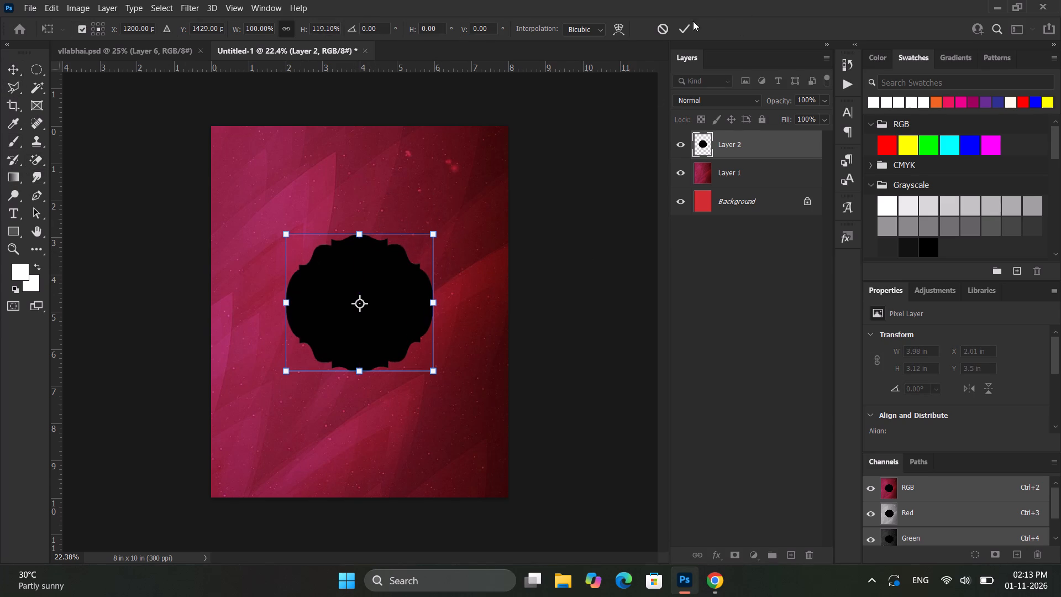
{"action": "left_click", "coordinate": [686, 23]}
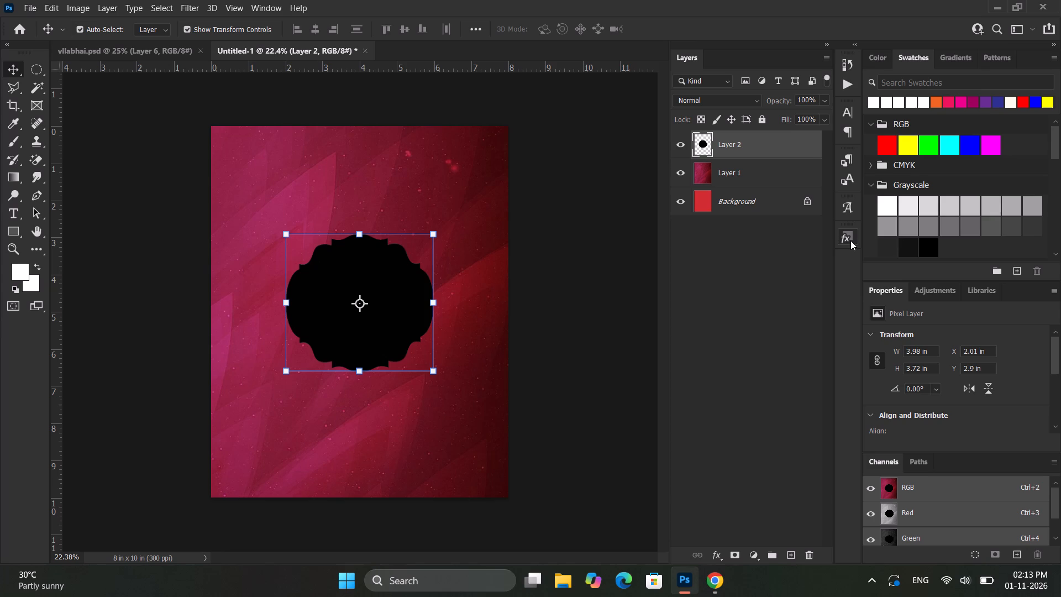
Apply the first silver metallic layer style from style group 1 to the black label shape.
{"action": "left_click", "coordinate": [849, 240]}
{"action": "scroll", "coordinate": [749, 345], "scroll_direction": "down", "scroll_amount": 7}
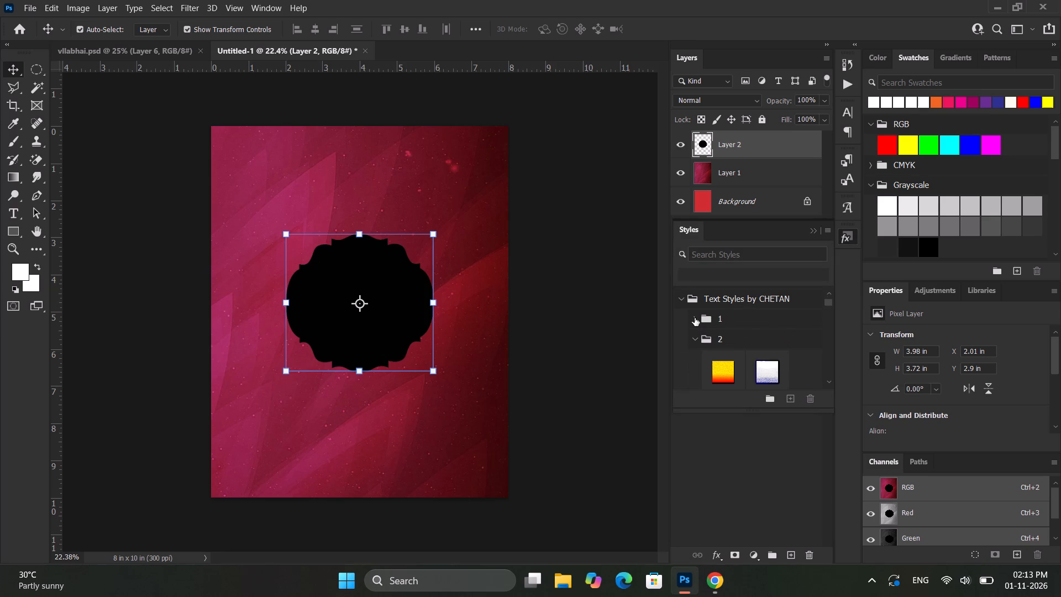
{"action": "left_click", "coordinate": [695, 318]}
{"action": "scroll", "coordinate": [713, 326], "scroll_direction": "down", "scroll_amount": 2}
{"action": "left_click", "coordinate": [716, 330]}
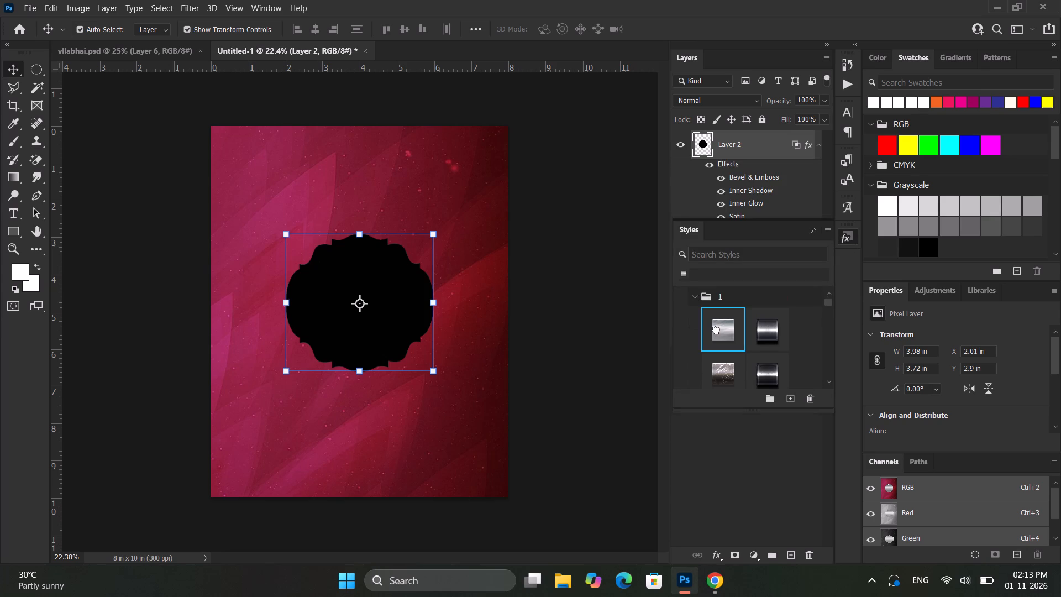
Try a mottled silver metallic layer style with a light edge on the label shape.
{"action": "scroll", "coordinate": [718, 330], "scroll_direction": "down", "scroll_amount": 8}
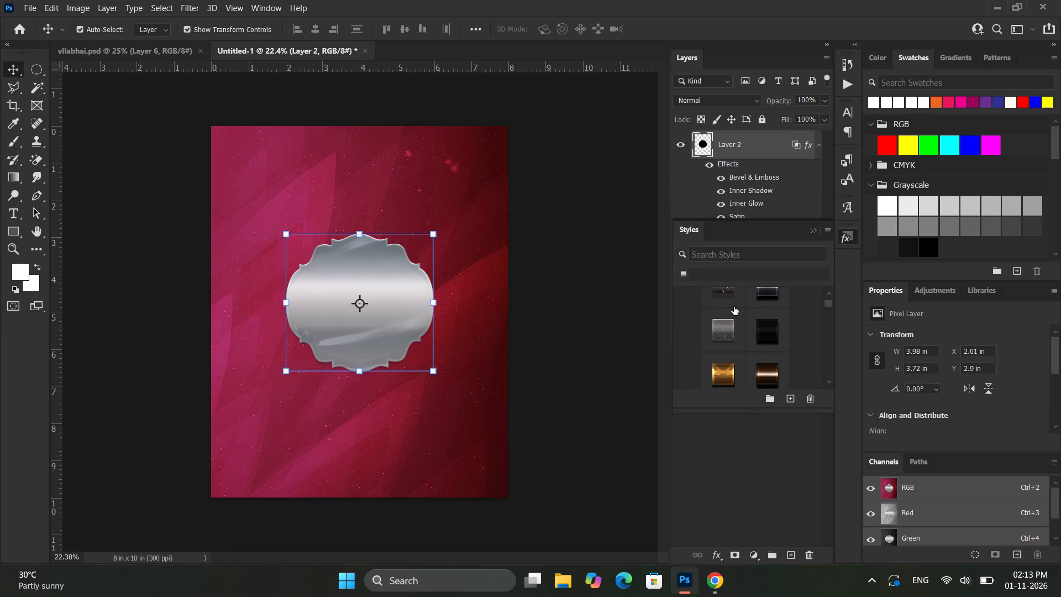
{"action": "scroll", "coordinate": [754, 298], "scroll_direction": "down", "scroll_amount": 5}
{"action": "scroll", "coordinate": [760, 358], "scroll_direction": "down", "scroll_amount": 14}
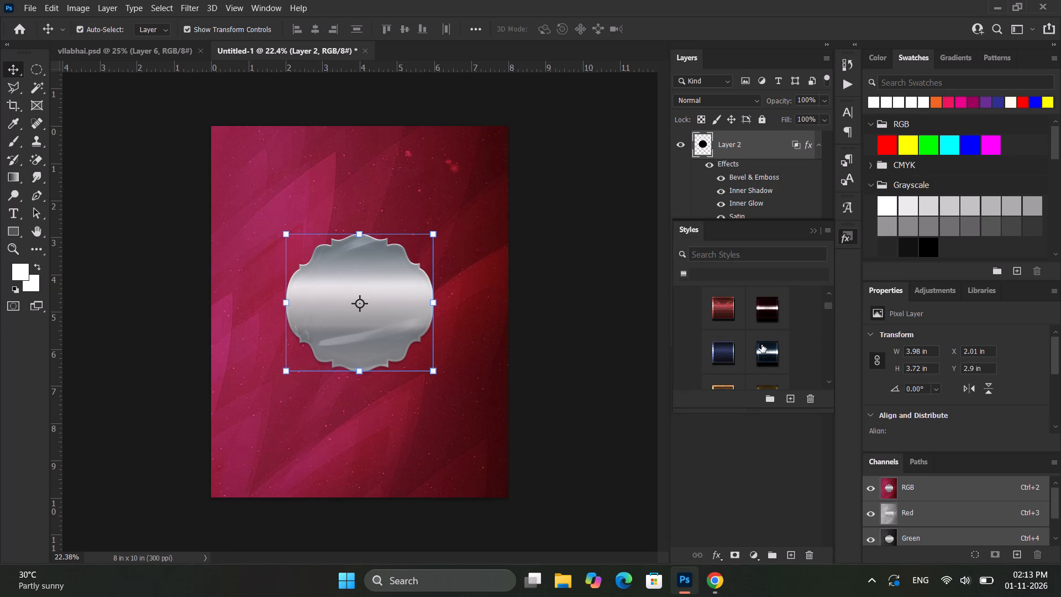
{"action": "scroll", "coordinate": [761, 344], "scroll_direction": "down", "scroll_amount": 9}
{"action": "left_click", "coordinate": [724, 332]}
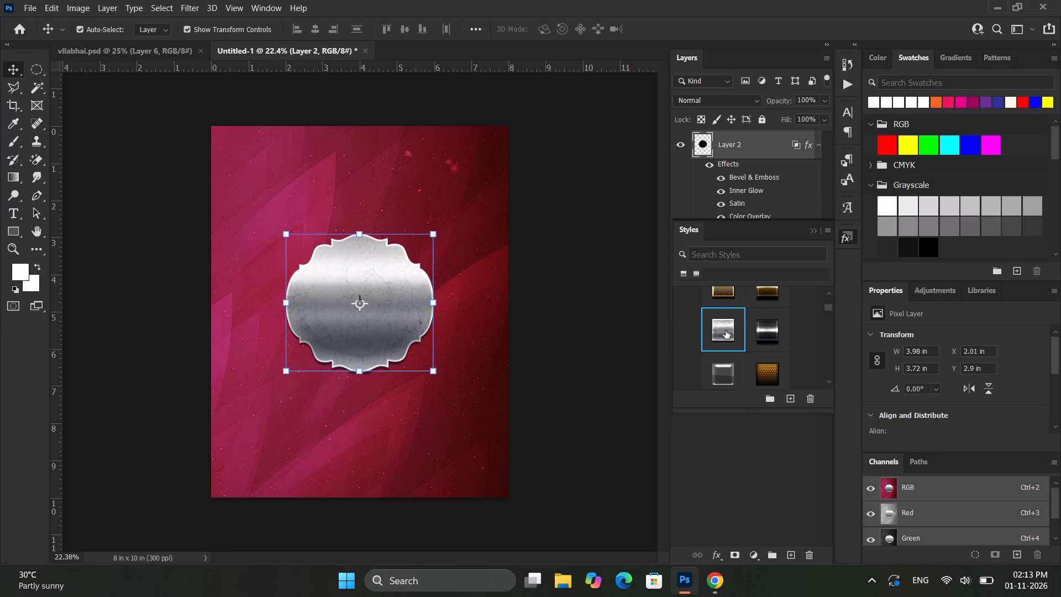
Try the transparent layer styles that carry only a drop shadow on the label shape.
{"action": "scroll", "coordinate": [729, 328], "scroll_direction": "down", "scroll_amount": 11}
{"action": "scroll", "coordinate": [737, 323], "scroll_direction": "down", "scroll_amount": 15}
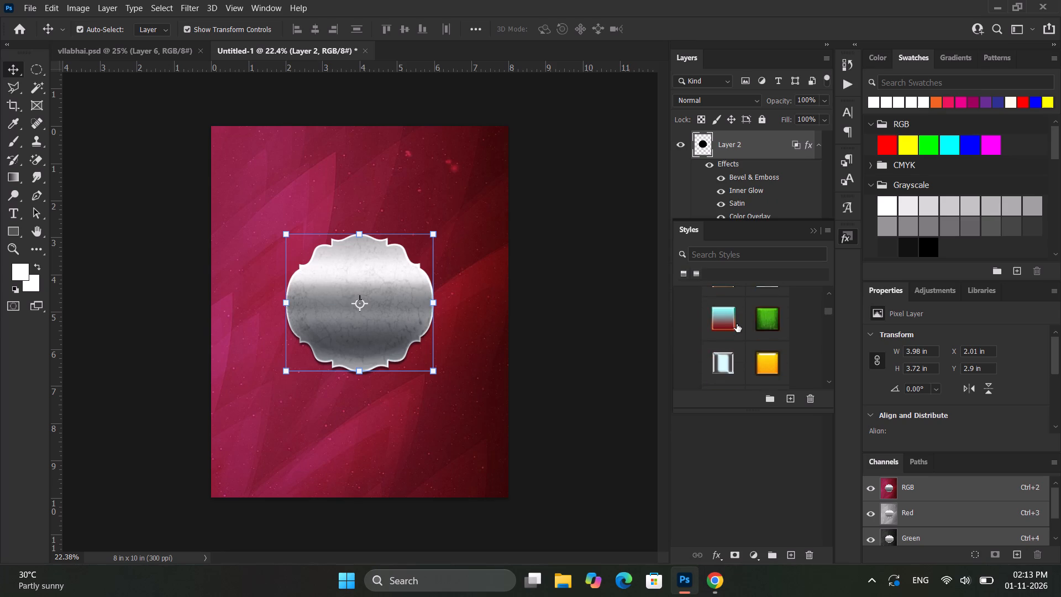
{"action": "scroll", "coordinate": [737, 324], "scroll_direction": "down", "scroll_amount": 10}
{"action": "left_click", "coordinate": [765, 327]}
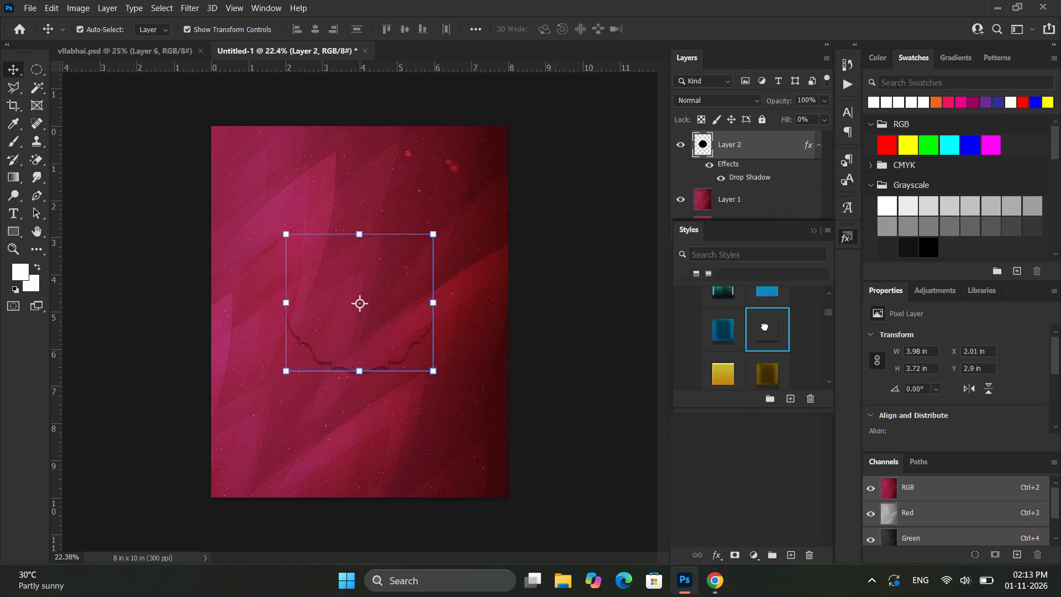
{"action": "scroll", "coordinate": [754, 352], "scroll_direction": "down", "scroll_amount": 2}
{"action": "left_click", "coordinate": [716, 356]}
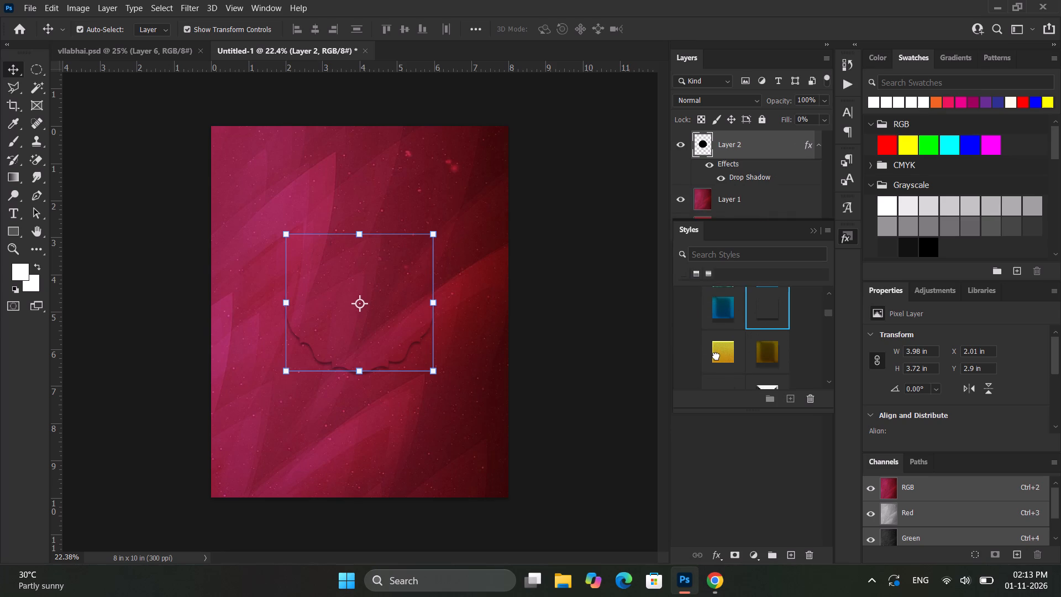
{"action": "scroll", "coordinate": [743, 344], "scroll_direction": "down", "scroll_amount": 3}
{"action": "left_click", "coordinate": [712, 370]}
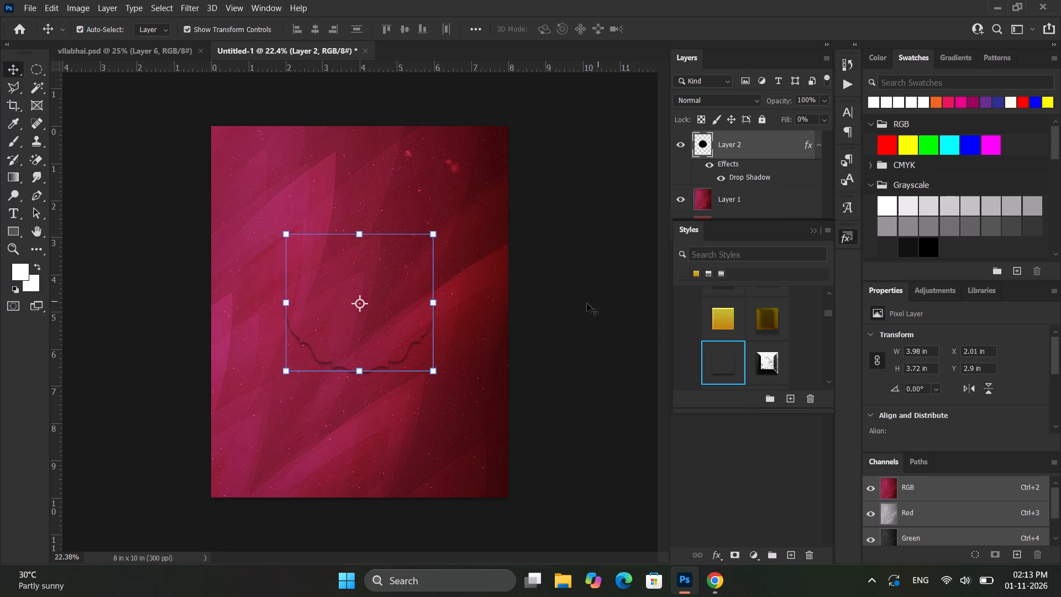
Scale the label shape up proportionally from its centre to about 4.77 x 4.47 in.
{"action": "left_click", "coordinate": [568, 308]}
{"action": "left_click", "coordinate": [368, 314]}
{"action": "left_click_drag", "start_coordinate": [434, 234], "coordinate": [447, 218], "text": "alt"}
{"action": "left_click", "coordinate": [689, 26]}
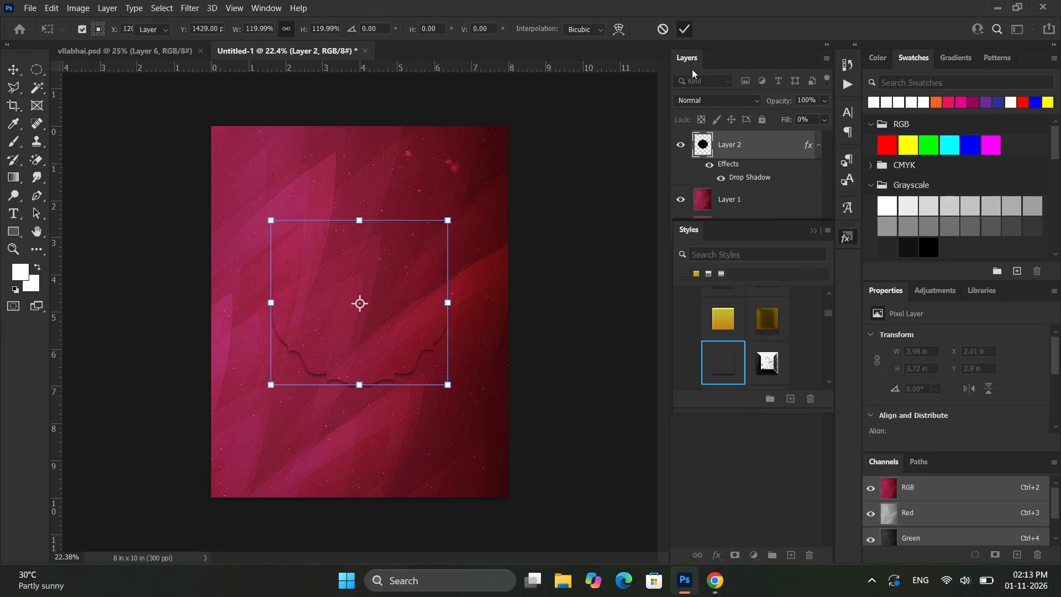
Set the label shape layer's fill to 100%.
{"action": "left_click", "coordinate": [814, 232]}
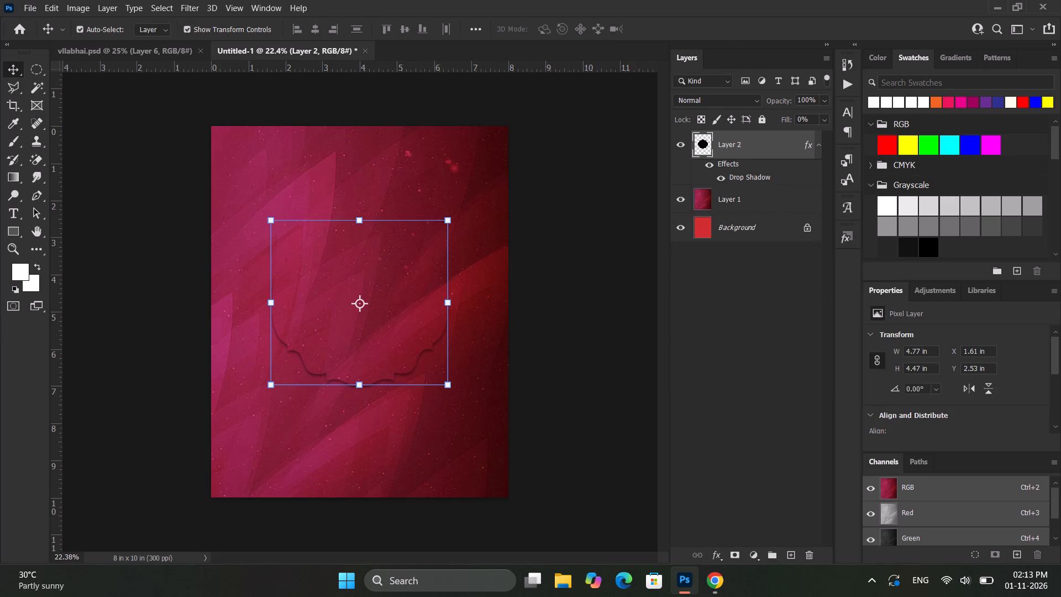
{"action": "double_click", "coordinate": [797, 118]}
{"action": "type", "text": "100"}
{"action": "key", "text": "Return"}
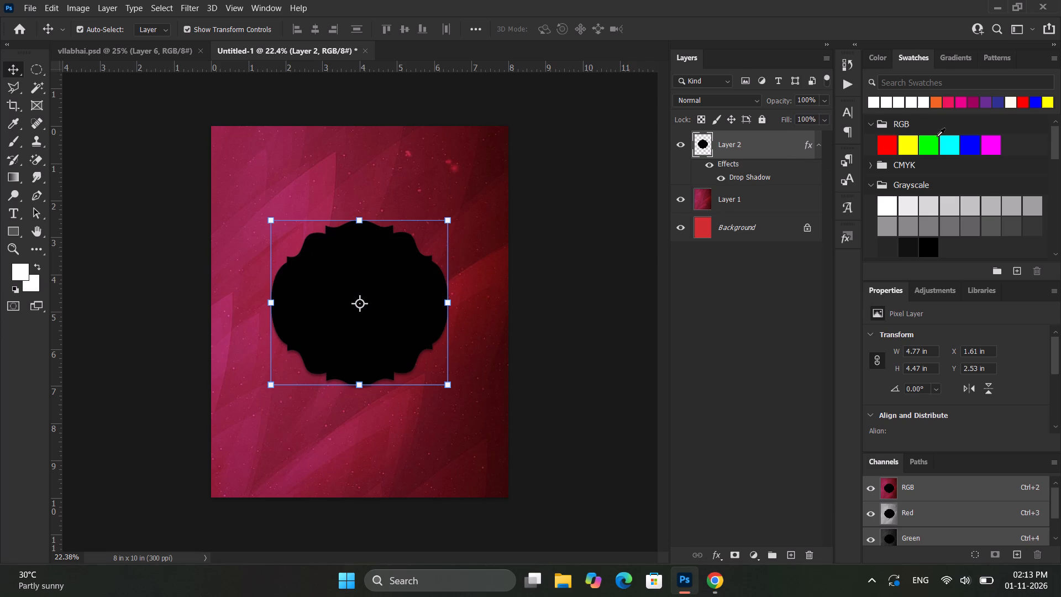
Set the foreground colour to the pastel yellow swatch.
{"action": "scroll", "coordinate": [919, 122], "scroll_direction": "down", "scroll_amount": 10}
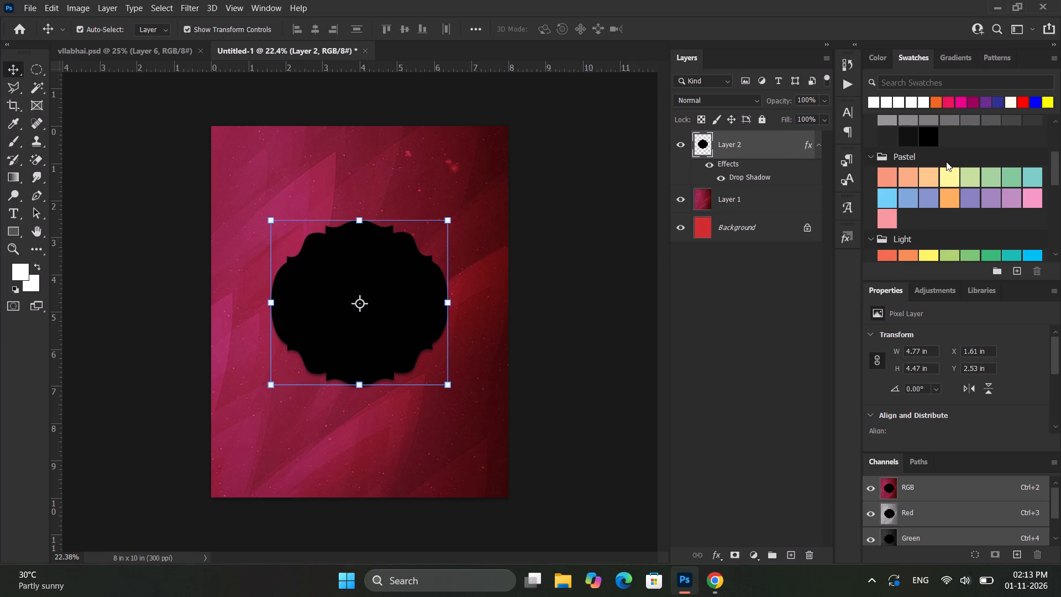
{"action": "left_click", "coordinate": [948, 169]}
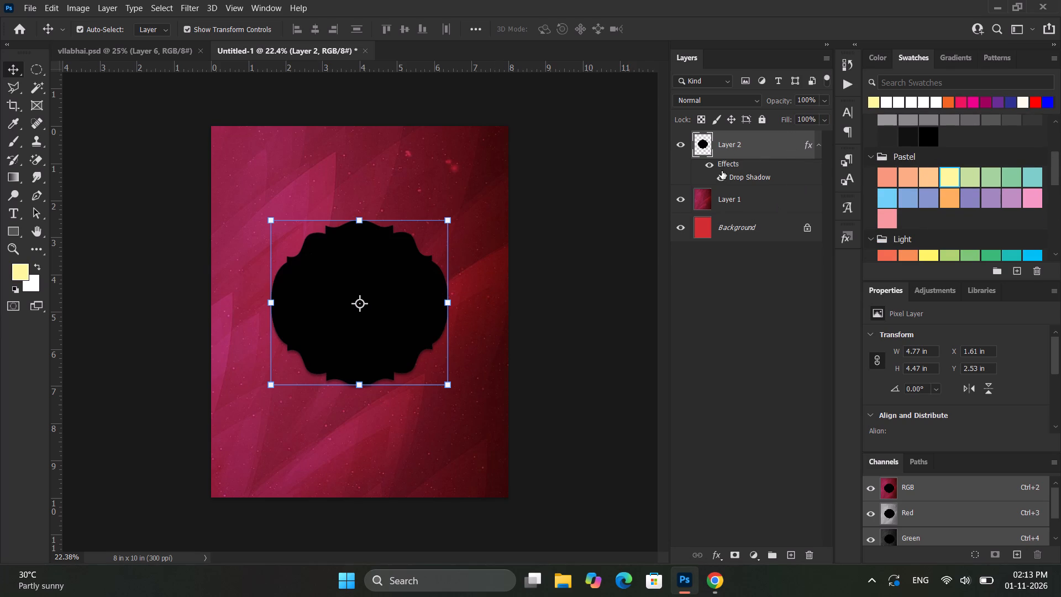
Remove all layer effects from the label shape.
{"action": "left_click_drag", "start_coordinate": [728, 162], "coordinate": [811, 557]}
Add a pastel yellow Color Overlay to the label shape, with Normal blending at 100% opacity.
{"action": "right_click", "coordinate": [741, 138]}
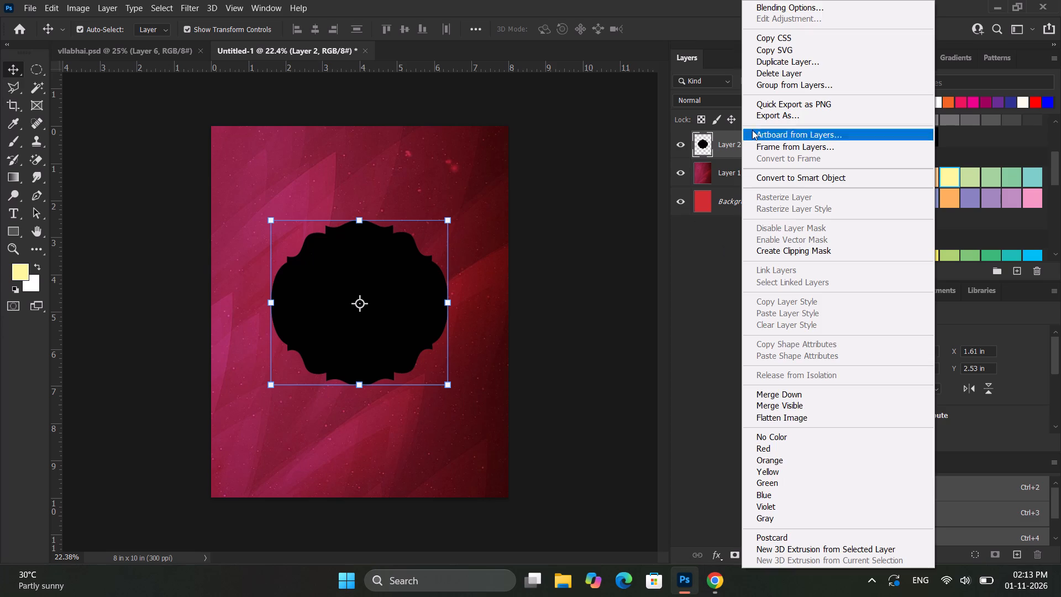
{"action": "left_click", "coordinate": [812, 4]}
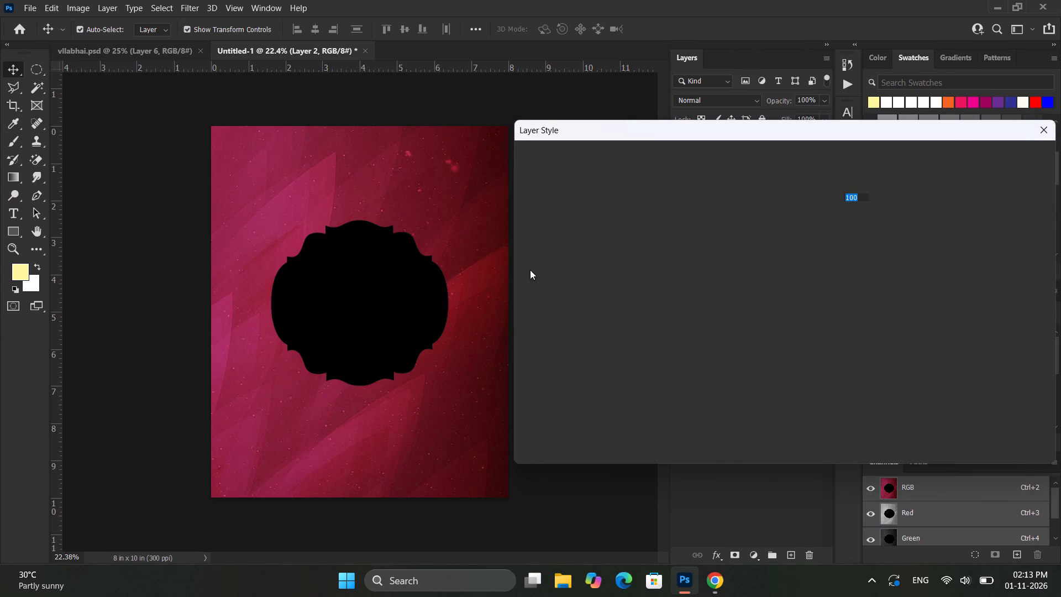
{"action": "left_click", "coordinate": [534, 270]}
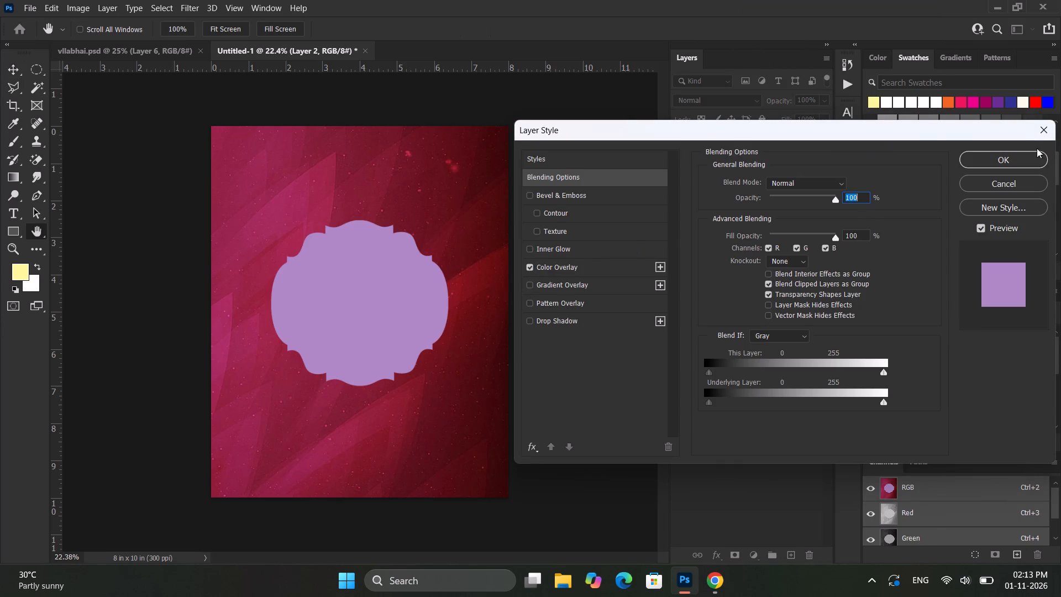
{"action": "left_click_drag", "start_coordinate": [928, 128], "coordinate": [658, 154]}
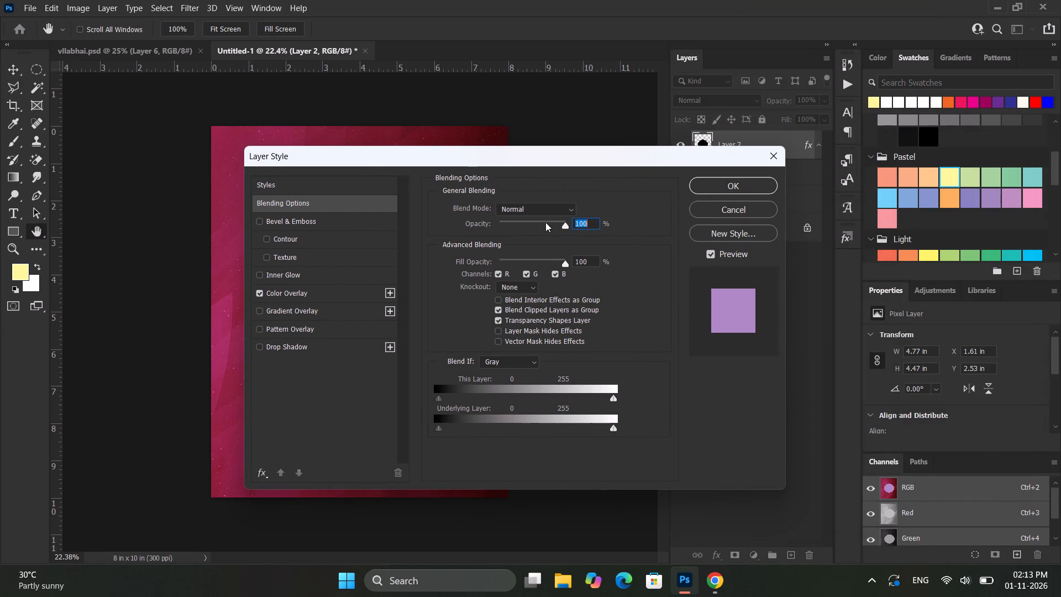
{"action": "left_click", "coordinate": [319, 294]}
{"action": "left_click", "coordinate": [589, 217]}
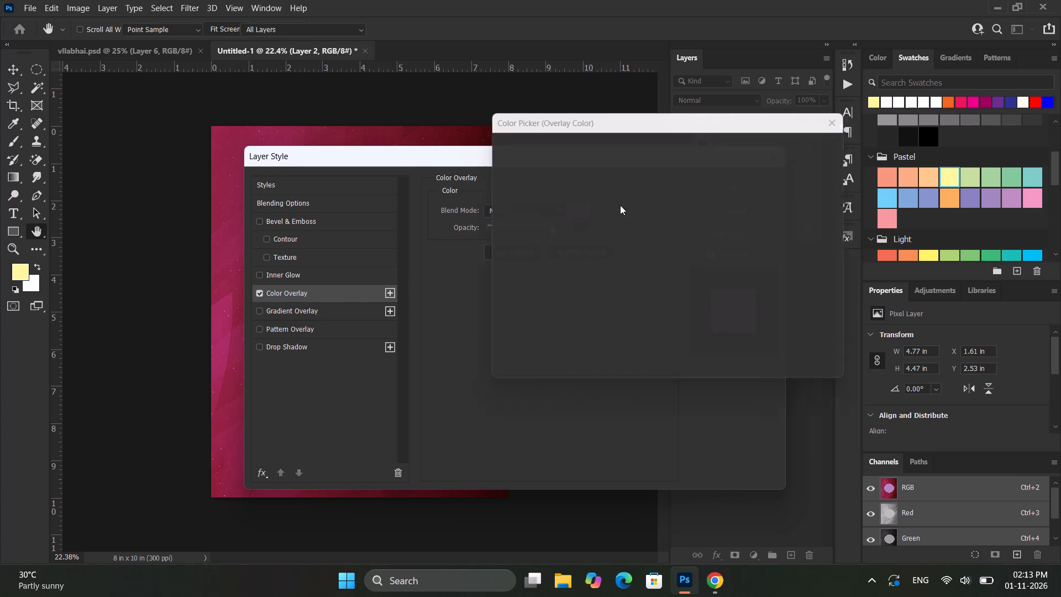
{"action": "left_click", "coordinate": [943, 174]}
{"action": "left_click", "coordinate": [774, 138]}
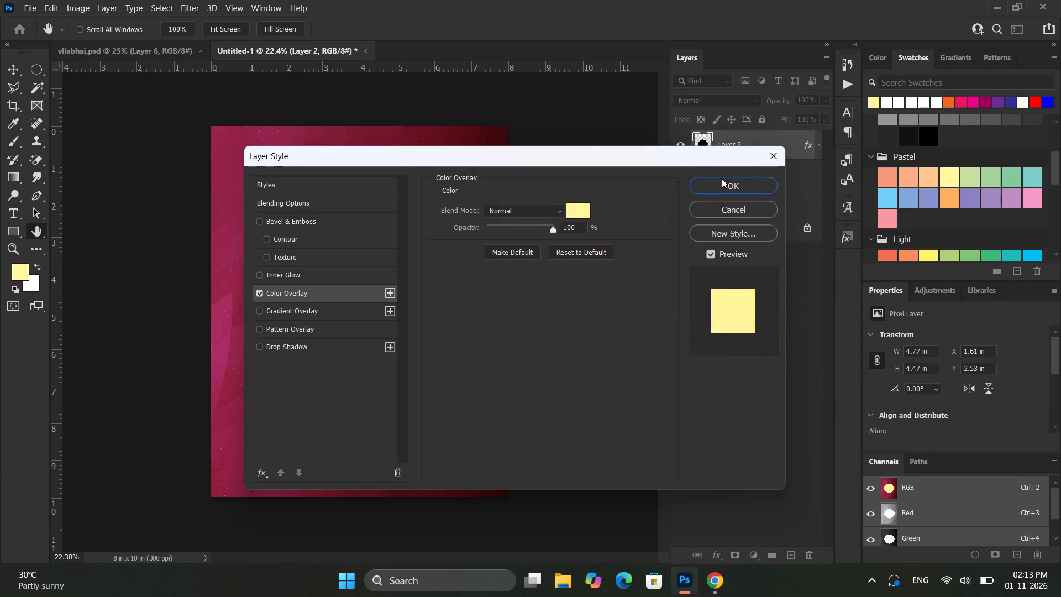
{"action": "left_click", "coordinate": [719, 181]}
{"action": "left_click", "coordinate": [594, 286]}
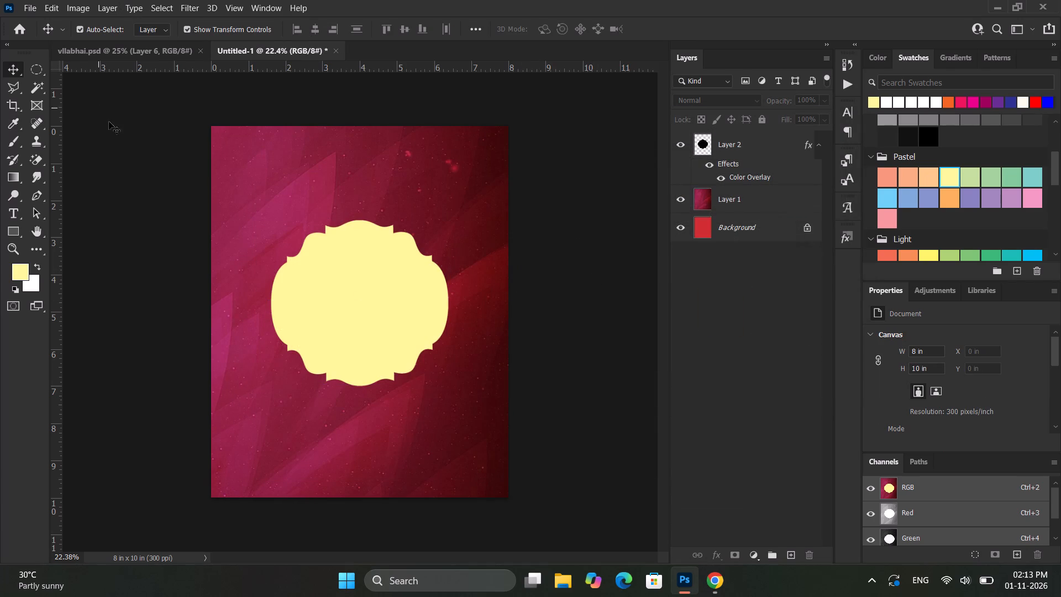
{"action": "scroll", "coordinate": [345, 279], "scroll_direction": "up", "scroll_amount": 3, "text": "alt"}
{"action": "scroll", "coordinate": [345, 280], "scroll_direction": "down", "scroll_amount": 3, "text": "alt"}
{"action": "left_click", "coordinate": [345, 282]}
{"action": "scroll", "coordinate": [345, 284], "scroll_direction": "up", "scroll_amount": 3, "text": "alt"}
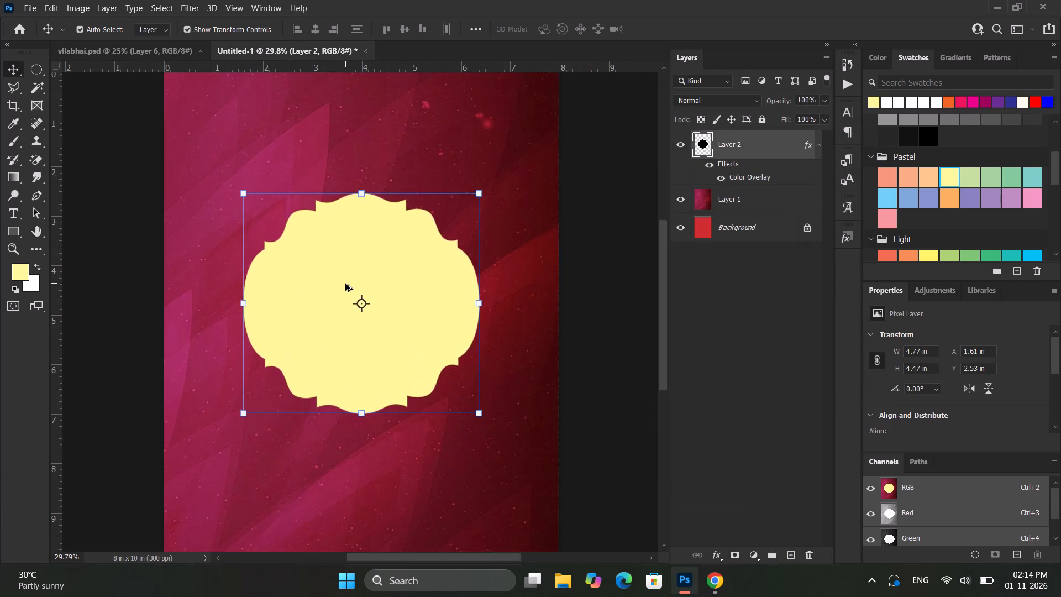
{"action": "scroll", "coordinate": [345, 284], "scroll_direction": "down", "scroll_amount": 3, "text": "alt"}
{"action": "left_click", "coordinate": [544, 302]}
Switch to Pinterest in Chrome and search for "diwali vibes".
{"action": "left_click", "coordinate": [716, 580]}
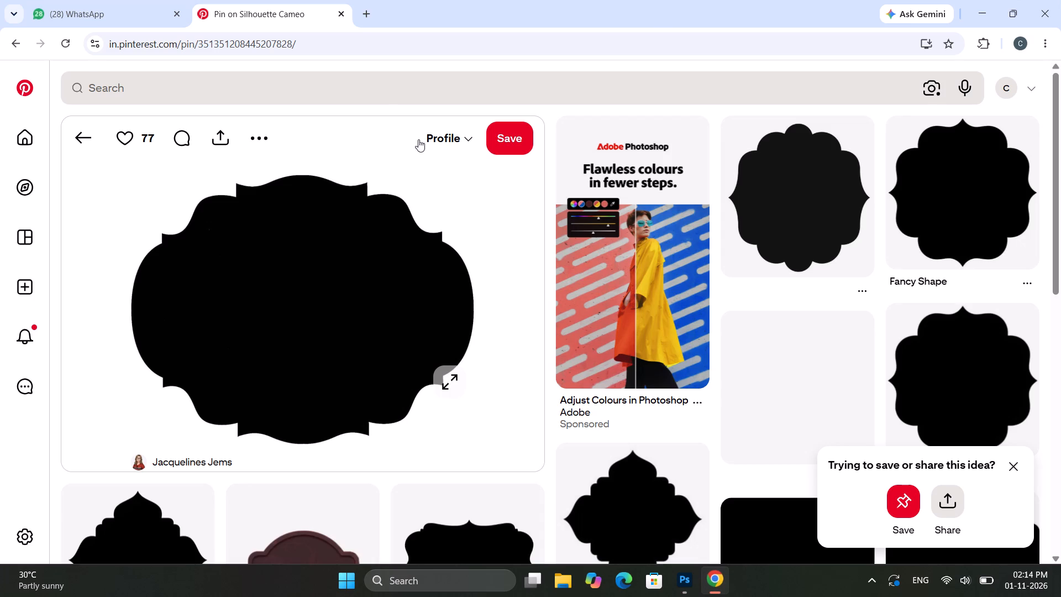
{"action": "left_click", "coordinate": [376, 90]}
{"action": "type", "text": "diwali bibes"}
{"action": "key", "text": "Return"}
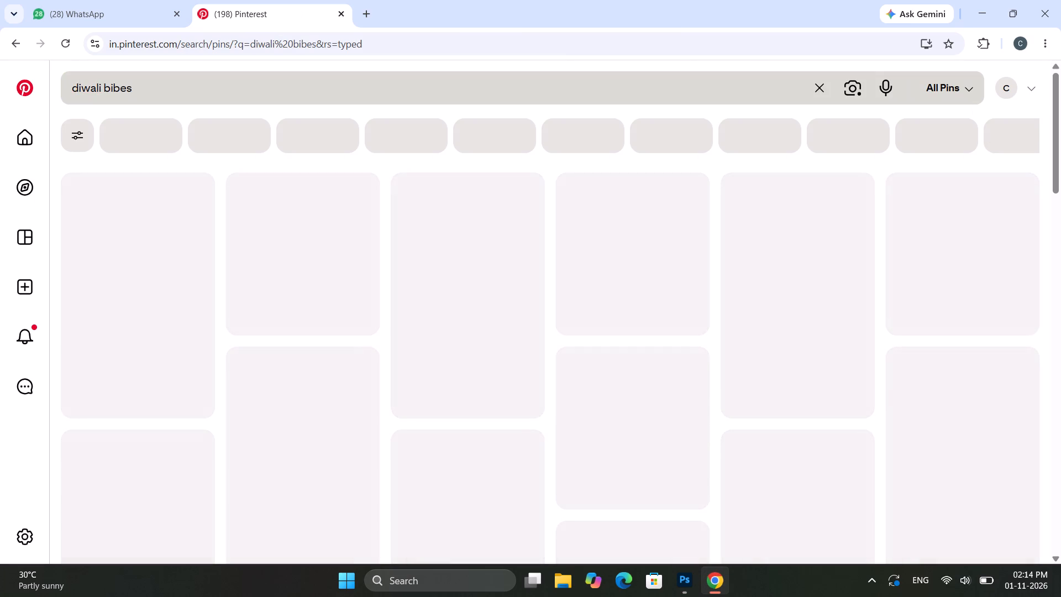
{"action": "left_click", "coordinate": [108, 83]}
{"action": "key", "text": "BackSpace"}
{"action": "key", "text": "v"}
{"action": "key", "text": "Return"}
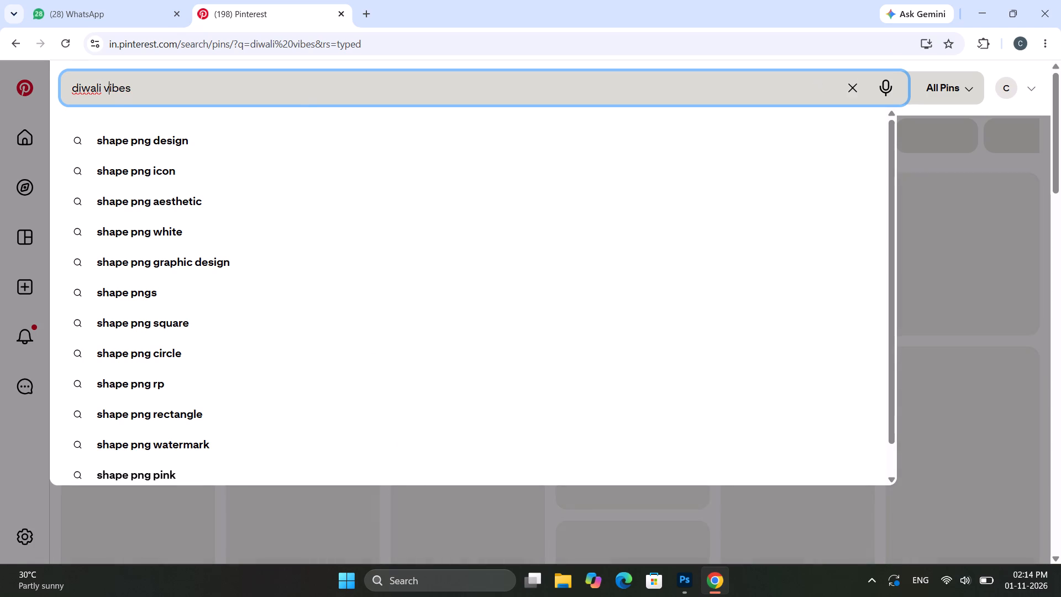
Switch back to Photoshop and change the Background layer's fill to dark magenta 9d2447, sampled from the poster's leaf texture.
{"action": "left_click", "coordinate": [990, 8]}
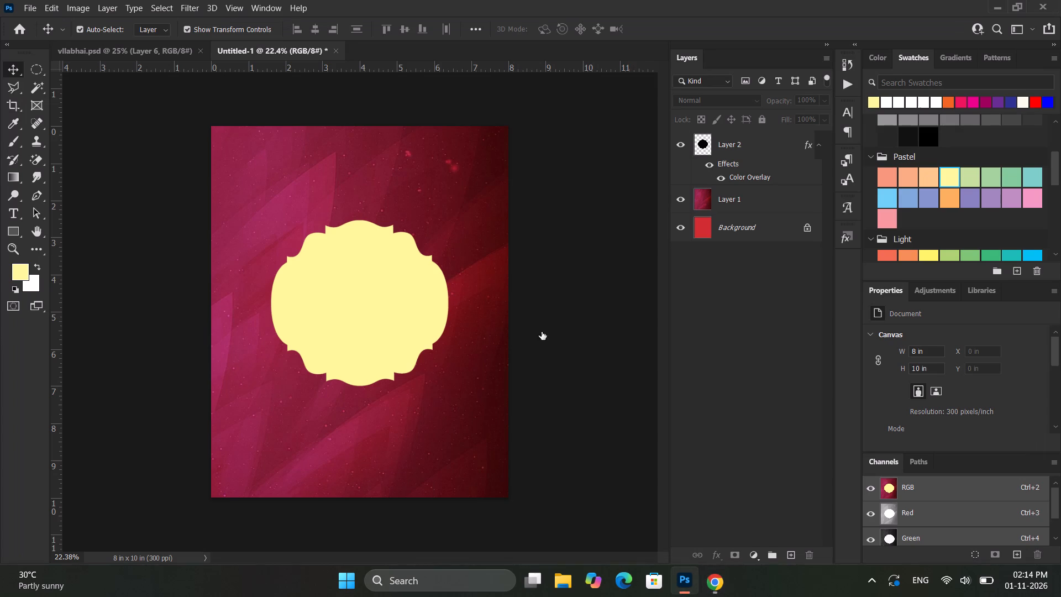
{"action": "left_click", "coordinate": [461, 181]}
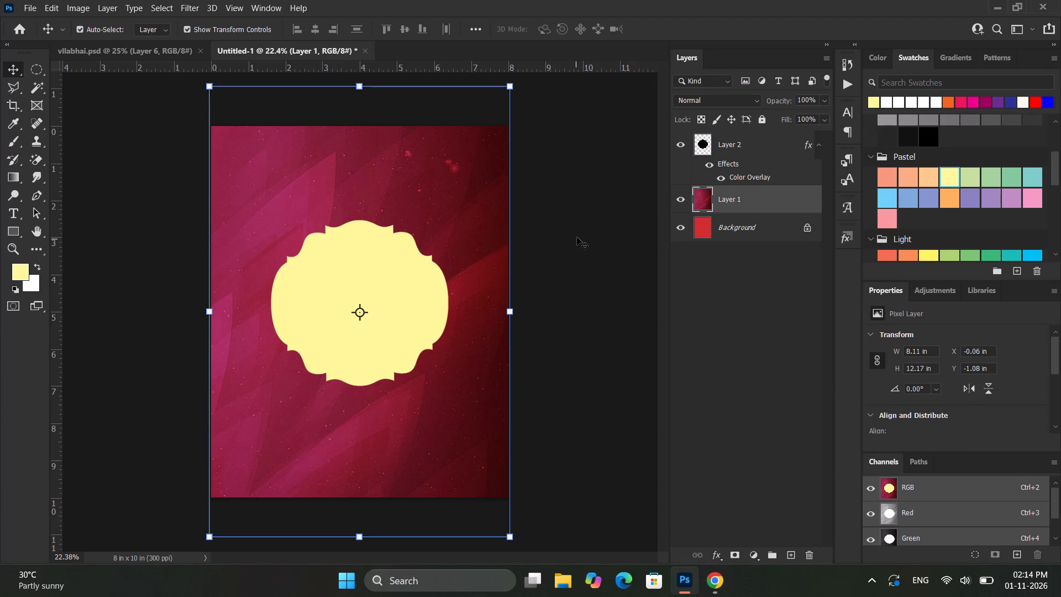
{"action": "scroll", "coordinate": [580, 235], "scroll_direction": "down", "scroll_amount": 2}
{"action": "scroll", "coordinate": [906, 380], "scroll_direction": "down", "scroll_amount": 7}
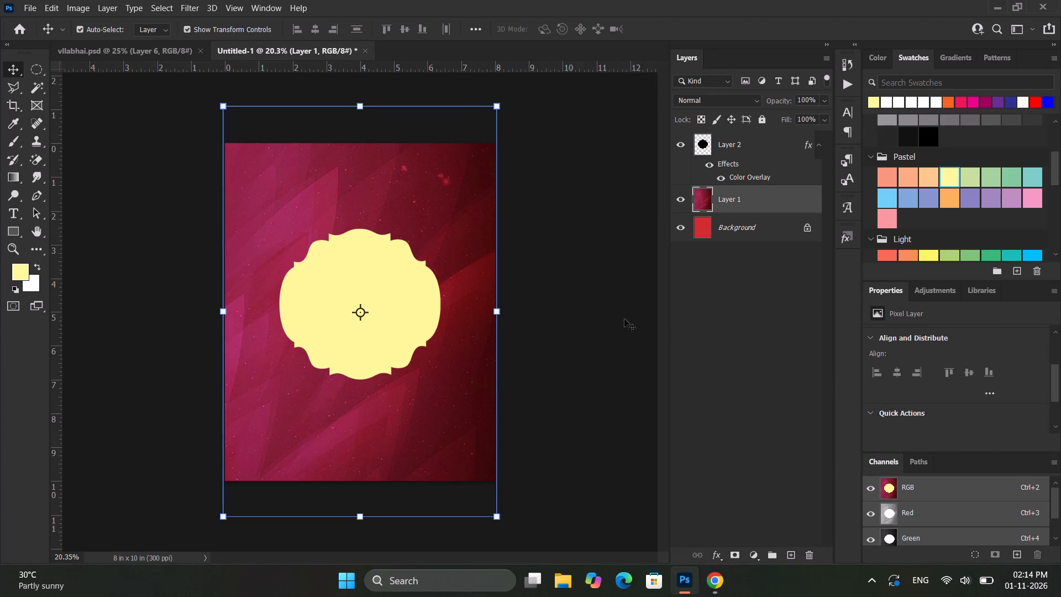
{"action": "left_click", "coordinate": [594, 305]}
{"action": "scroll", "coordinate": [938, 378], "scroll_direction": "down", "scroll_amount": 8}
{"action": "left_click", "coordinate": [917, 373]}
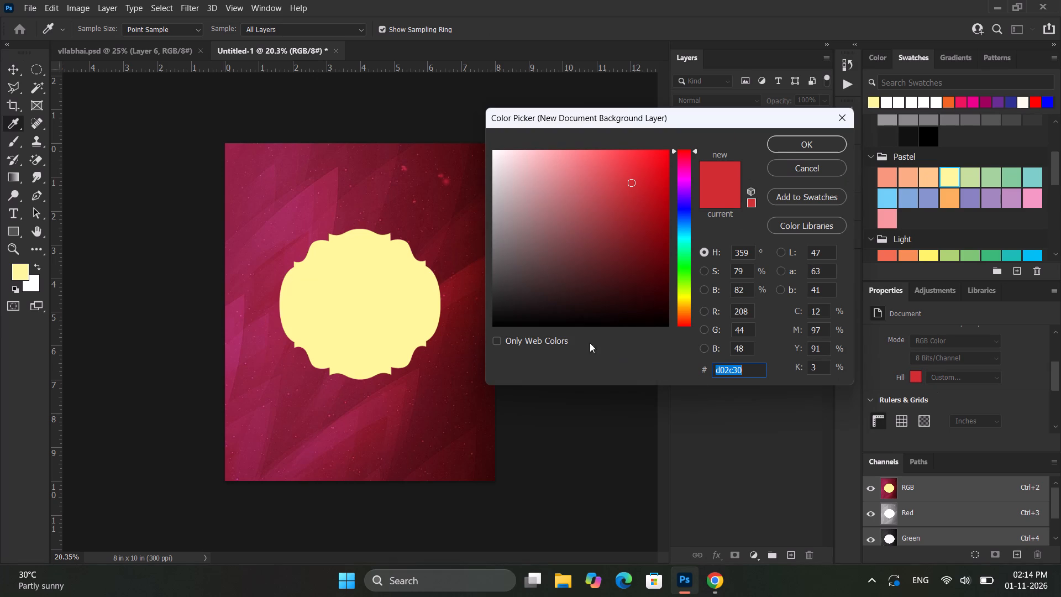
{"action": "left_click", "coordinate": [328, 182]}
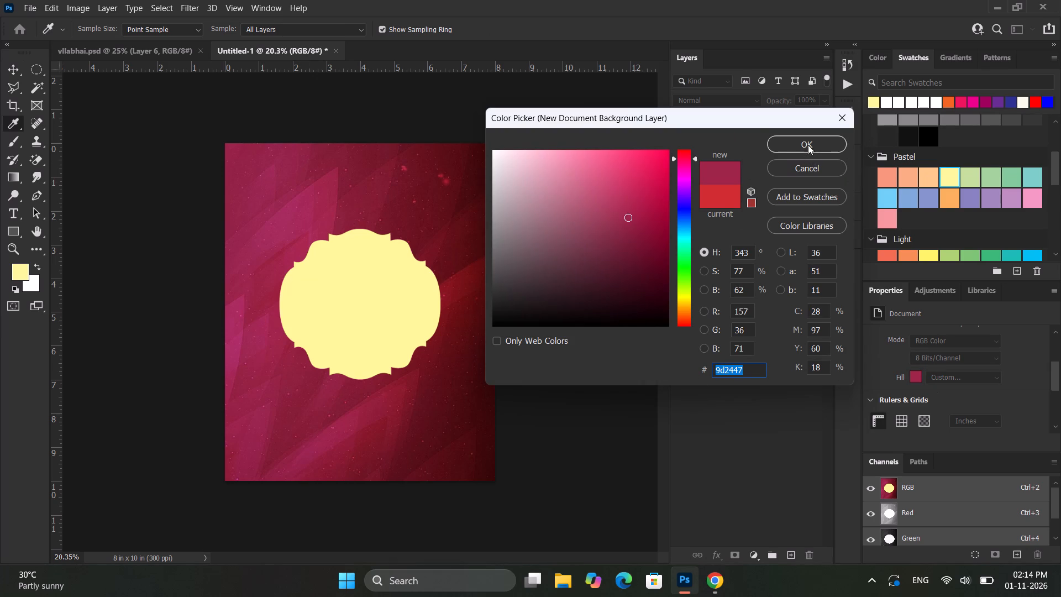
{"action": "left_click", "coordinate": [808, 144]}
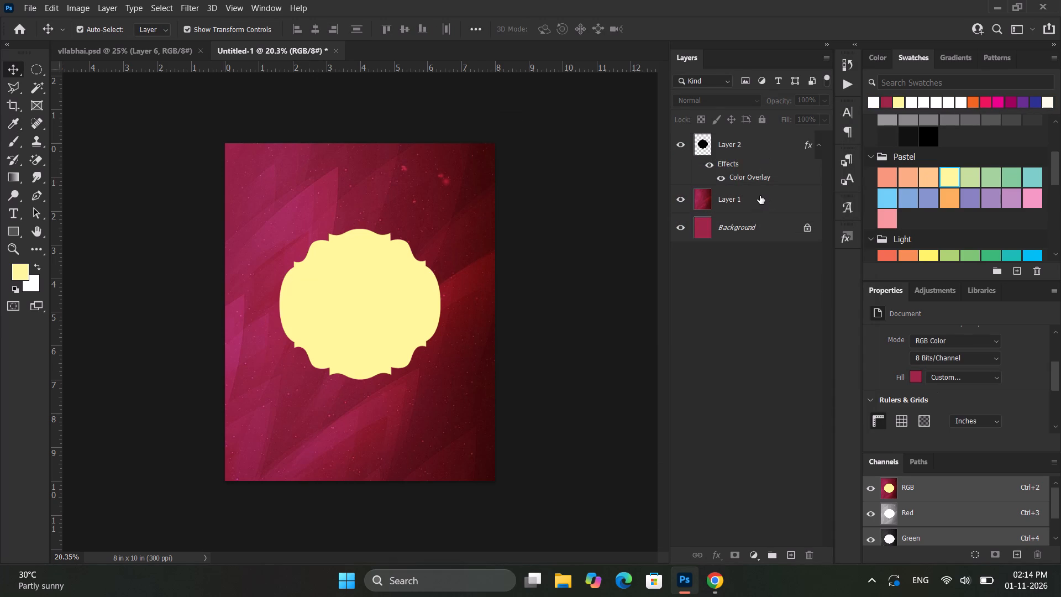
Set the leaf texture layer's blend mode to Overlay.
{"action": "left_click", "coordinate": [760, 196]}
{"action": "left_click", "coordinate": [609, 305]}
{"action": "left_click", "coordinate": [728, 205]}
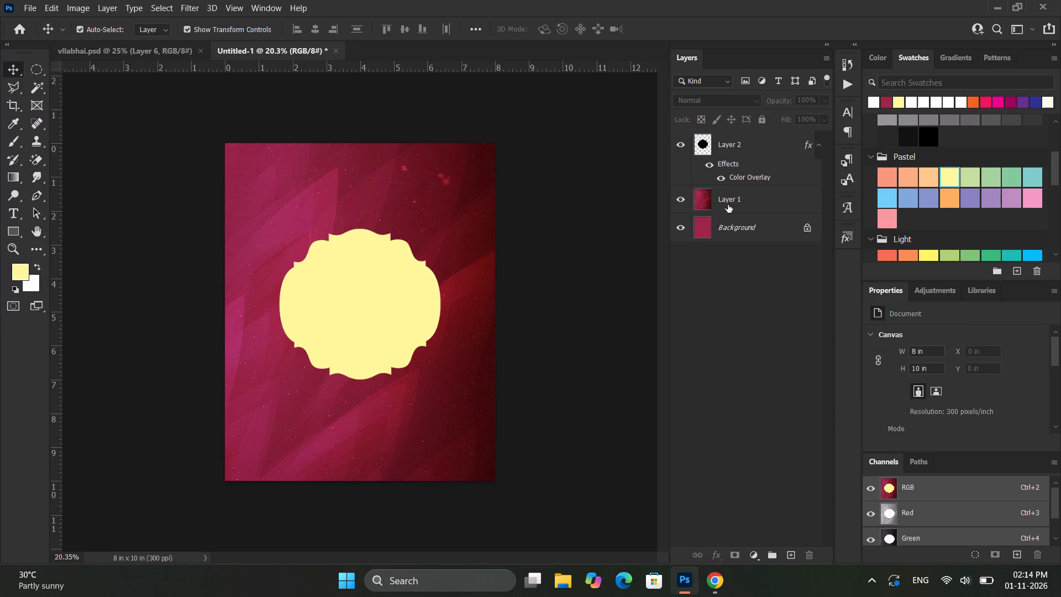
{"action": "left_click", "coordinate": [708, 98]}
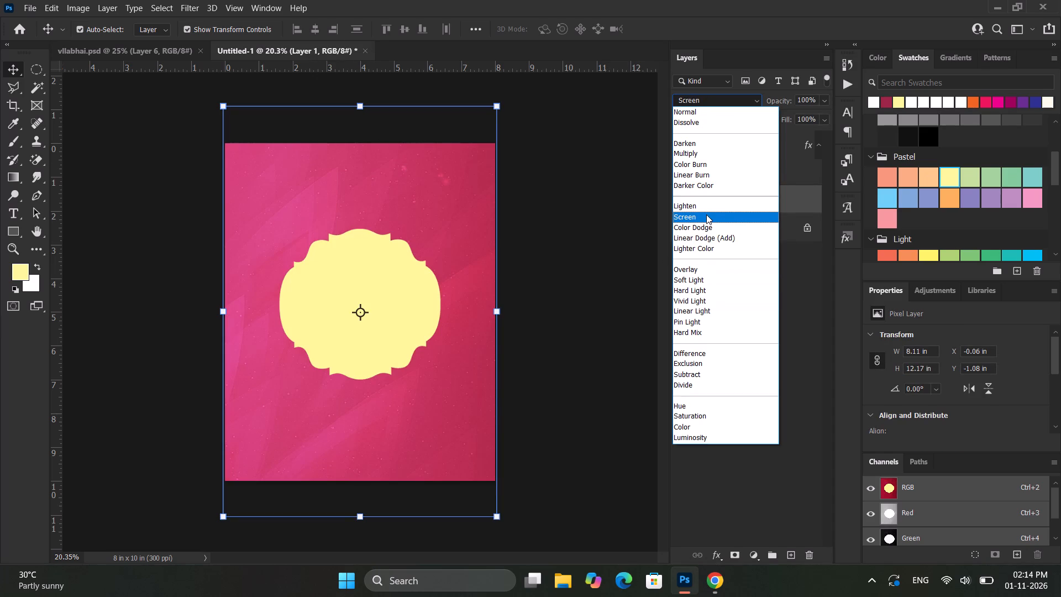
{"action": "left_click", "coordinate": [705, 268]}
{"action": "left_click", "coordinate": [543, 224]}
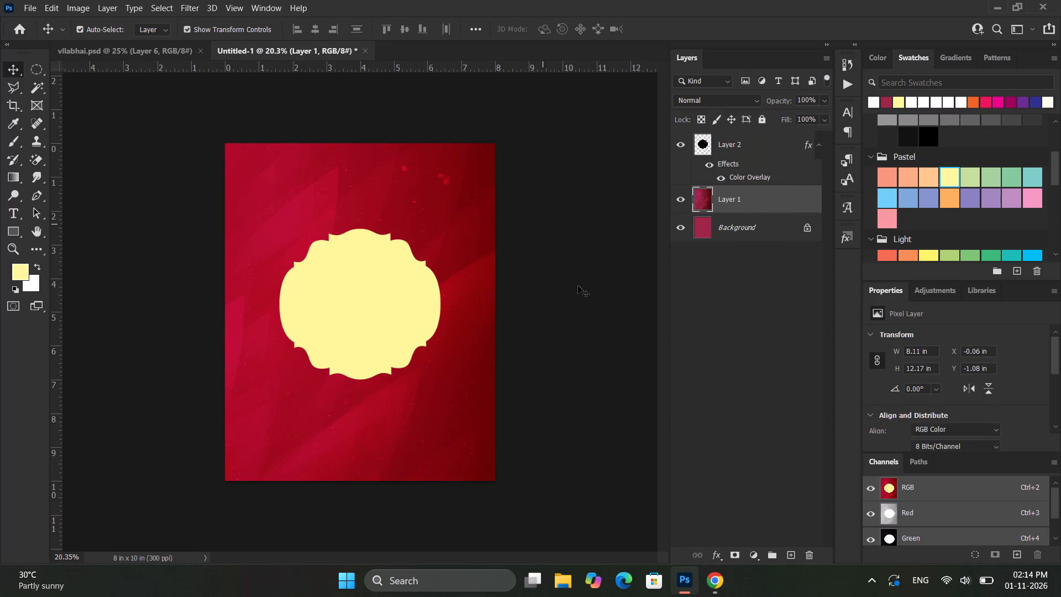
Switch to Pinterest in Chrome, browse the "diwali vibes" pins, open the Diwali Night Magic pin, and return to Photoshop.
{"action": "left_click", "coordinate": [708, 586]}
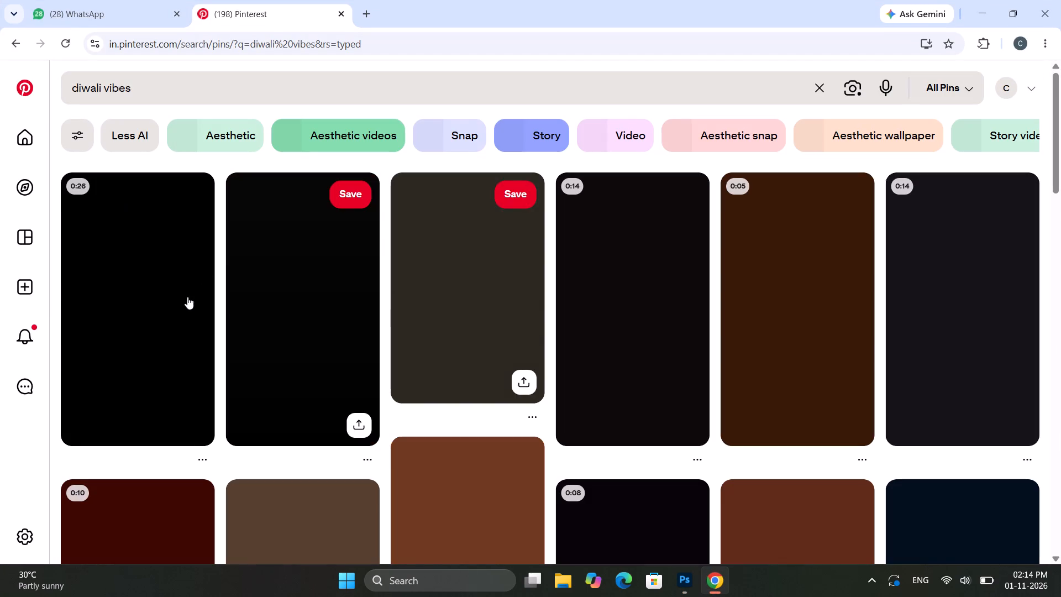
{"action": "scroll", "coordinate": [279, 360], "scroll_direction": "down", "scroll_amount": 3}
{"action": "scroll", "coordinate": [285, 355], "scroll_direction": "up", "scroll_amount": 4}
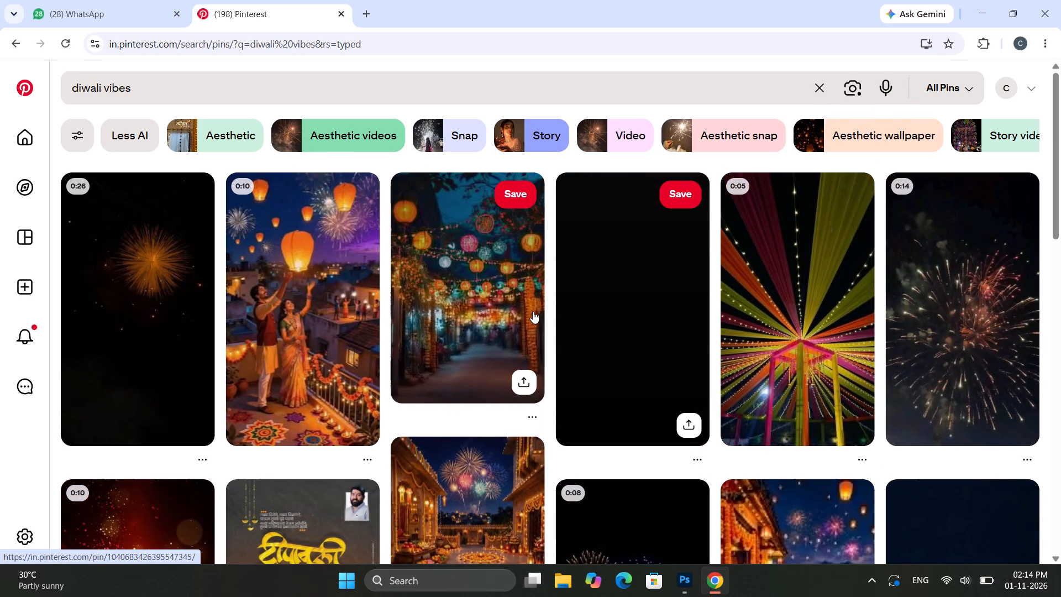
{"action": "scroll", "coordinate": [485, 316], "scroll_direction": "down", "scroll_amount": 4}
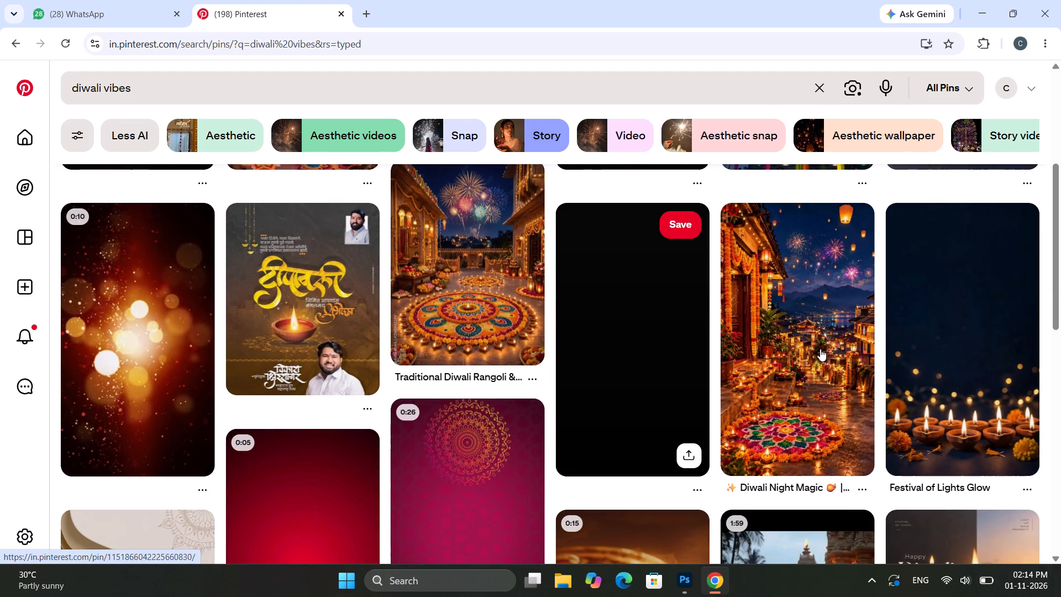
{"action": "left_click", "coordinate": [810, 381]}
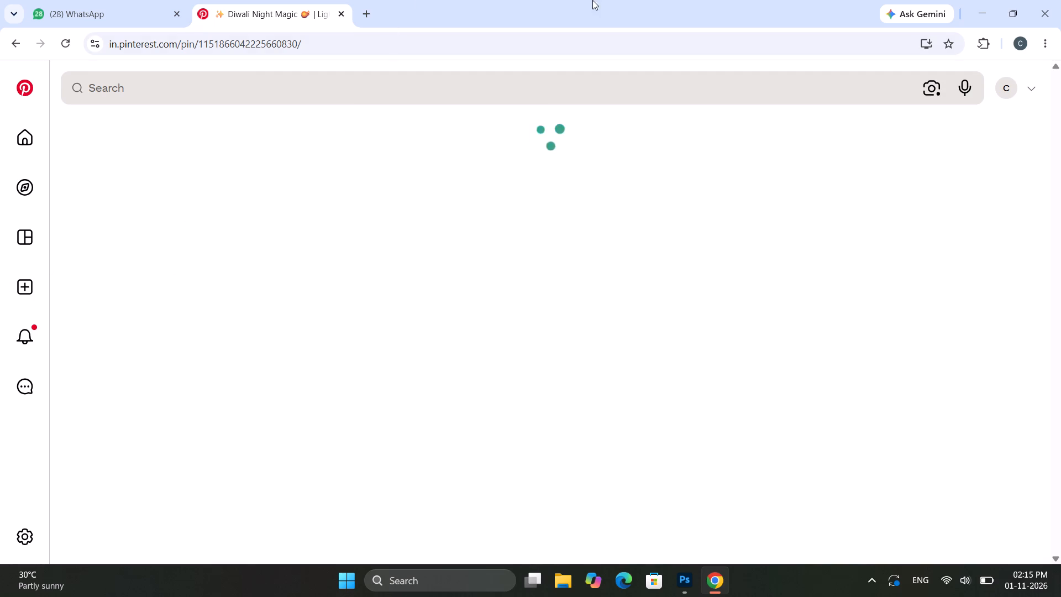
{"action": "left_click", "coordinate": [988, 11]}
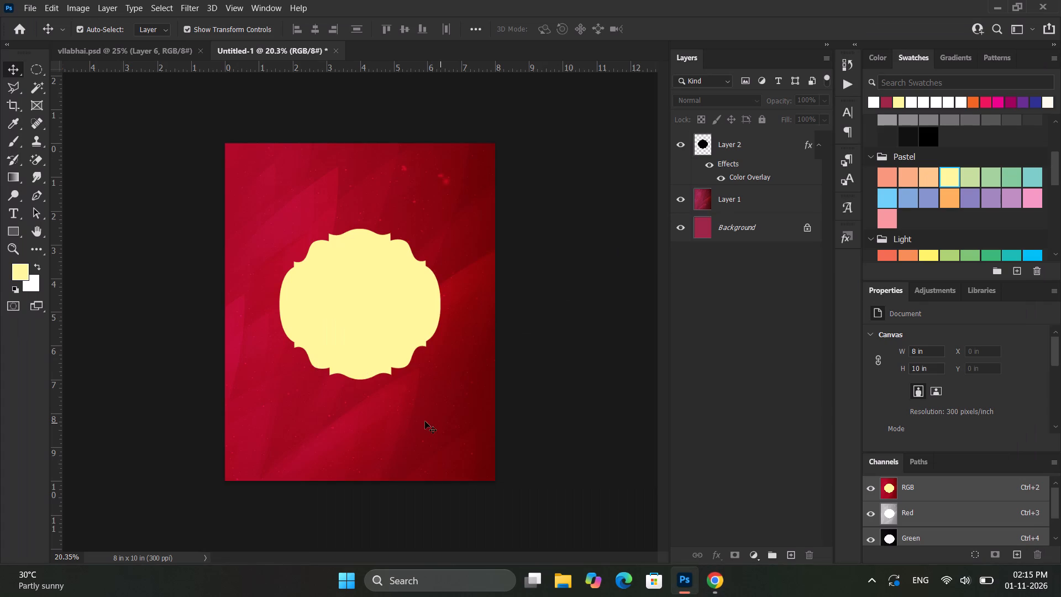
Duplicate the pale yellow label shape's layer.
{"action": "scroll", "coordinate": [325, 313], "scroll_direction": "up", "scroll_amount": 6, "text": "alt"}
{"action": "left_click", "coordinate": [329, 312]}
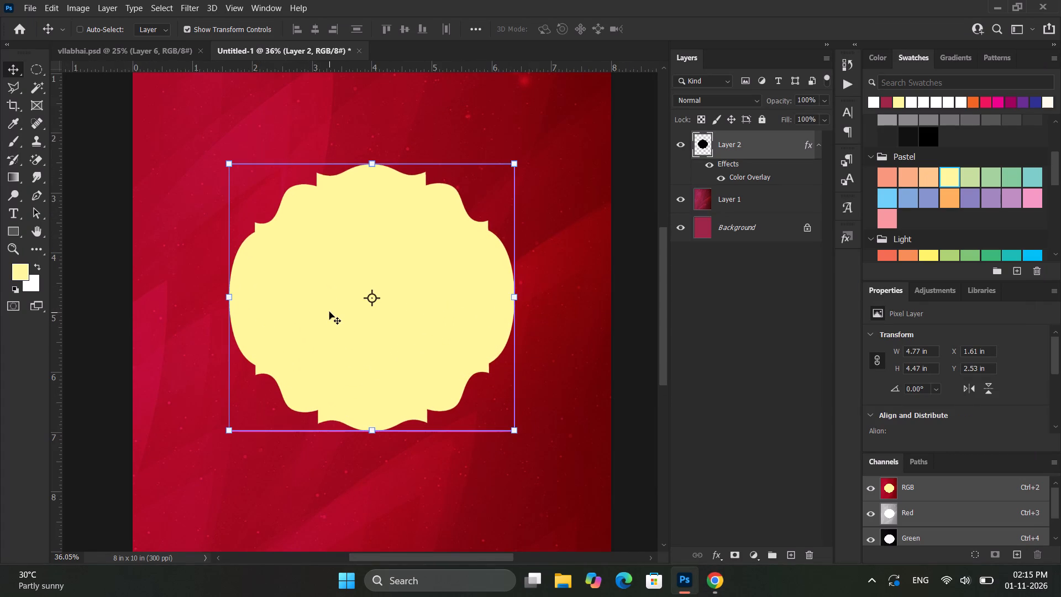
{"action": "key", "text": "ctrl+j"}
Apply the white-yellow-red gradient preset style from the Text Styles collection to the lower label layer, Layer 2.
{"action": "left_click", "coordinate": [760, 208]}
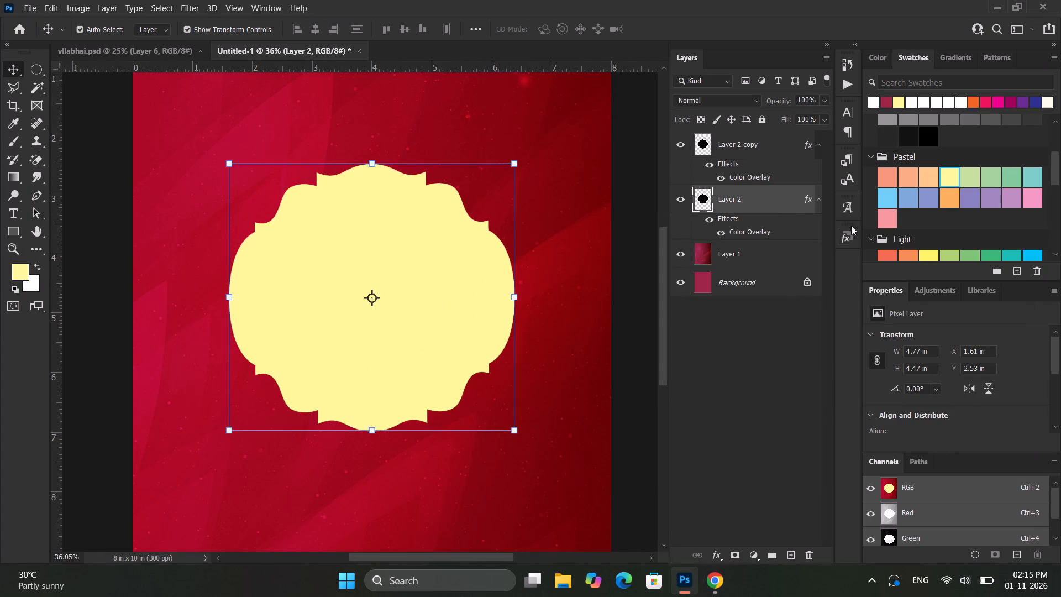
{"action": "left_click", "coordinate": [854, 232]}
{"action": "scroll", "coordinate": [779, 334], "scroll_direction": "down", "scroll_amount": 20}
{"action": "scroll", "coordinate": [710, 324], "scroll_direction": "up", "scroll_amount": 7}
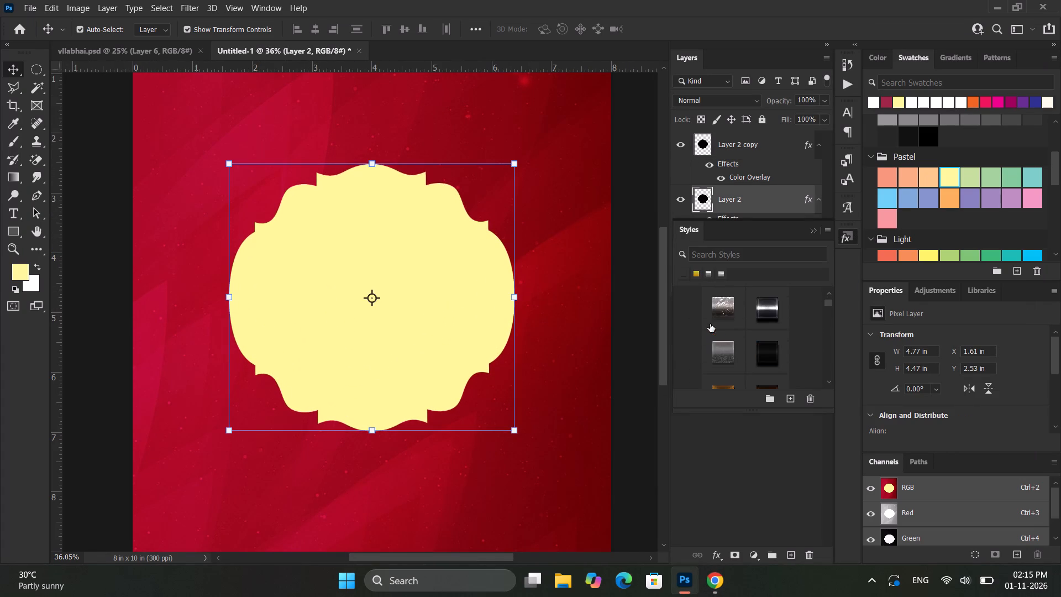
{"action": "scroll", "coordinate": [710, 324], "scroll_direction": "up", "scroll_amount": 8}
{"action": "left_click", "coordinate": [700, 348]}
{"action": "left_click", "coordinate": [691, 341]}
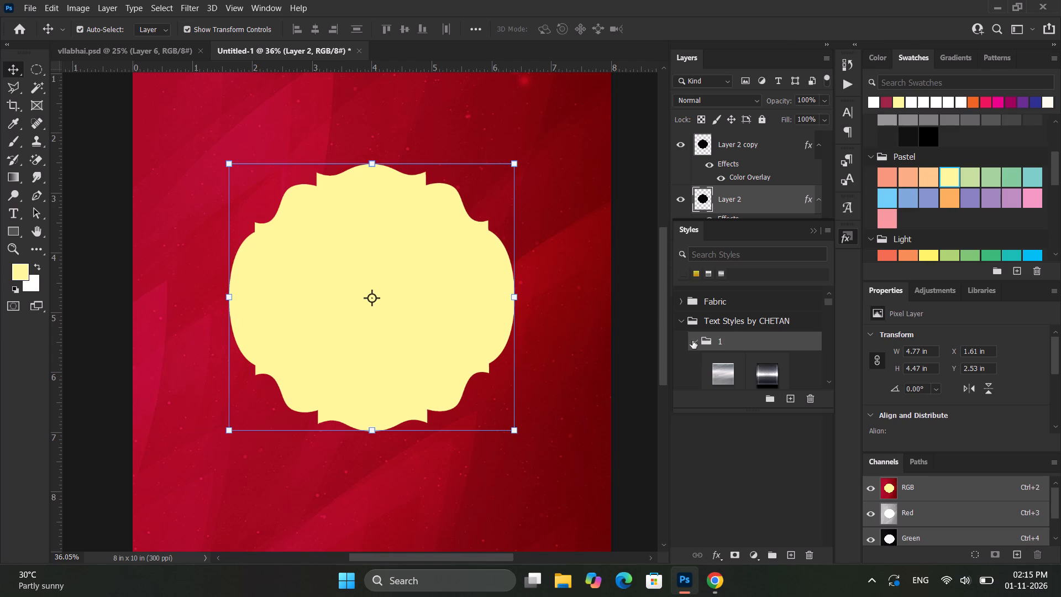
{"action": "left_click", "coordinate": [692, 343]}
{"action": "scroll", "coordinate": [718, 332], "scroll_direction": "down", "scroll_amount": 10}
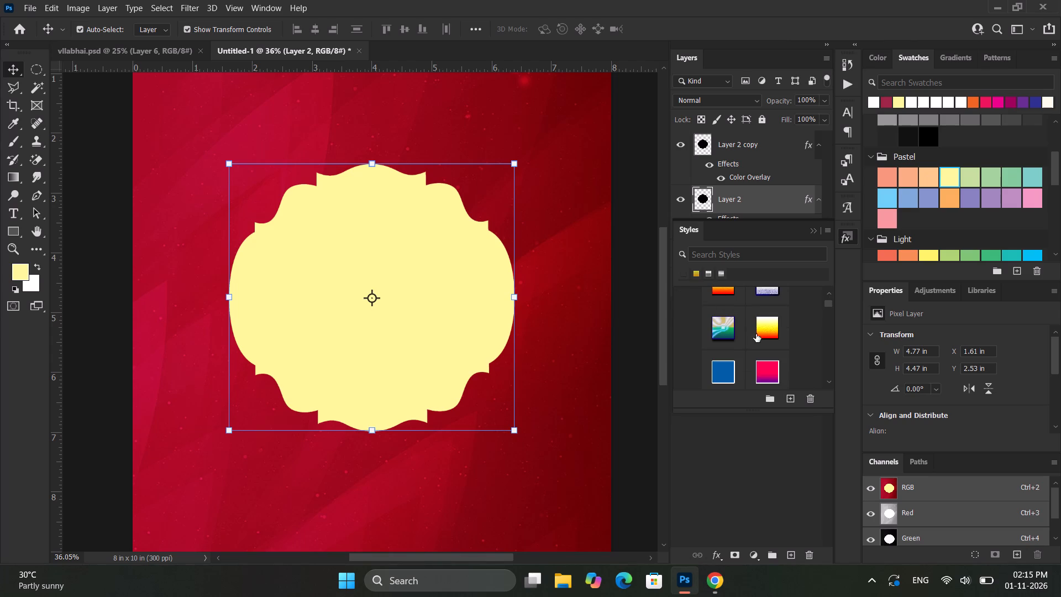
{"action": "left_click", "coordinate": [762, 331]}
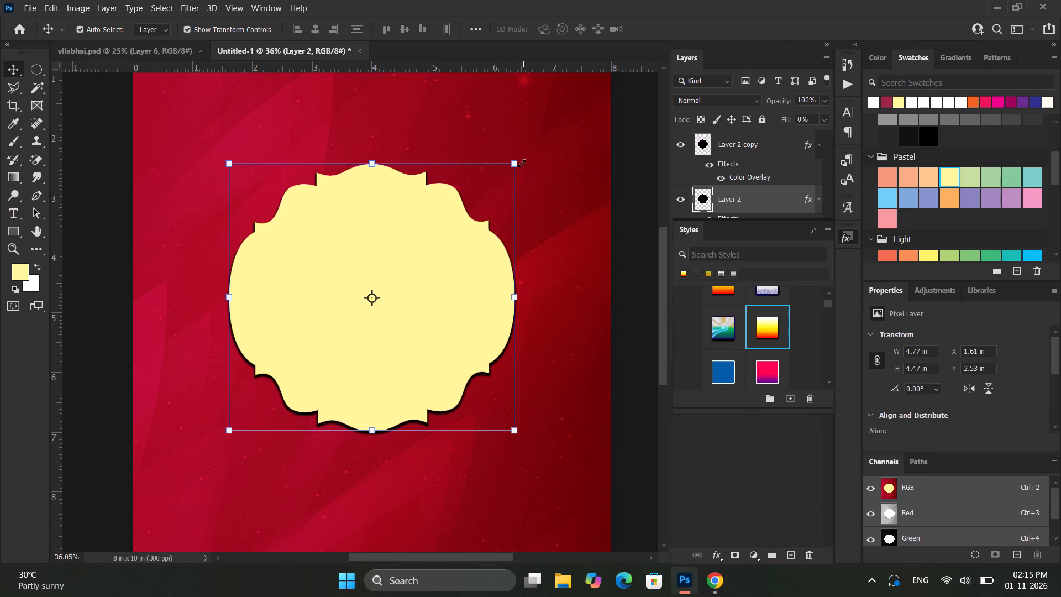
Enlarge Layer 2 about its centre to about 4.92 x 4.61 in as a border around the top label.
{"action": "left_click_drag", "start_coordinate": [521, 163], "coordinate": [523, 155], "text": "alt"}
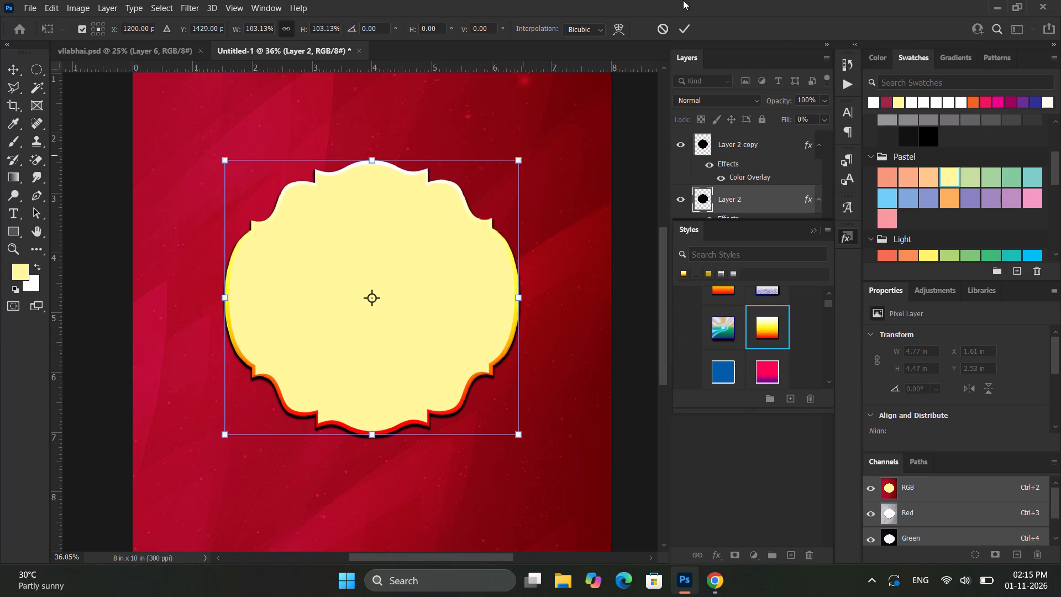
{"action": "left_click", "coordinate": [684, 22]}
Try several preset styles from the styles pack on Layer 2 and settle on the golden-orange one with the bright yellow edge.
{"action": "scroll", "coordinate": [756, 359], "scroll_direction": "down", "scroll_amount": 9}
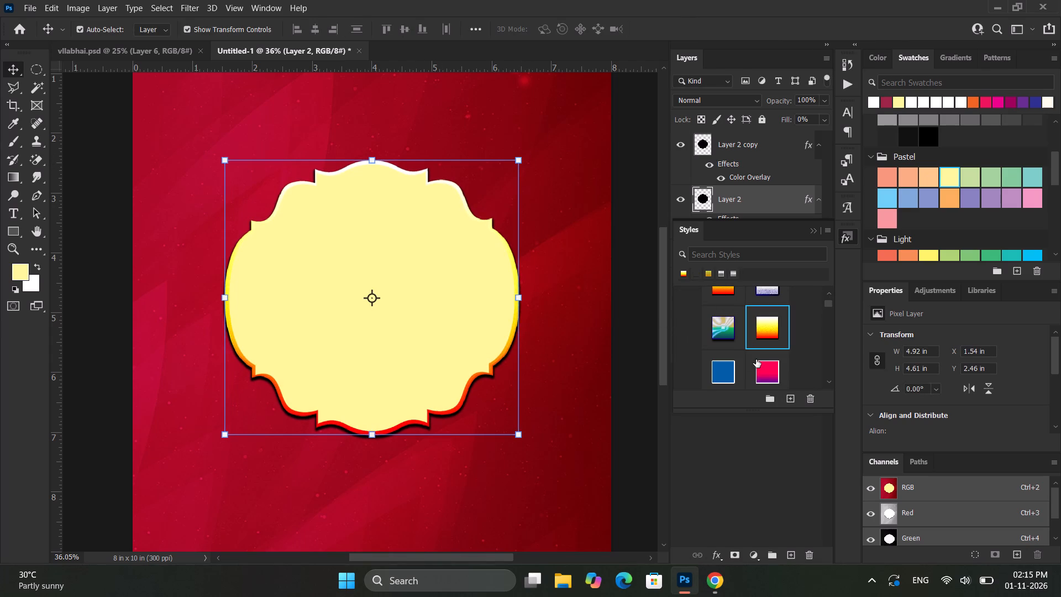
{"action": "scroll", "coordinate": [728, 317], "scroll_direction": "up", "scroll_amount": 16}
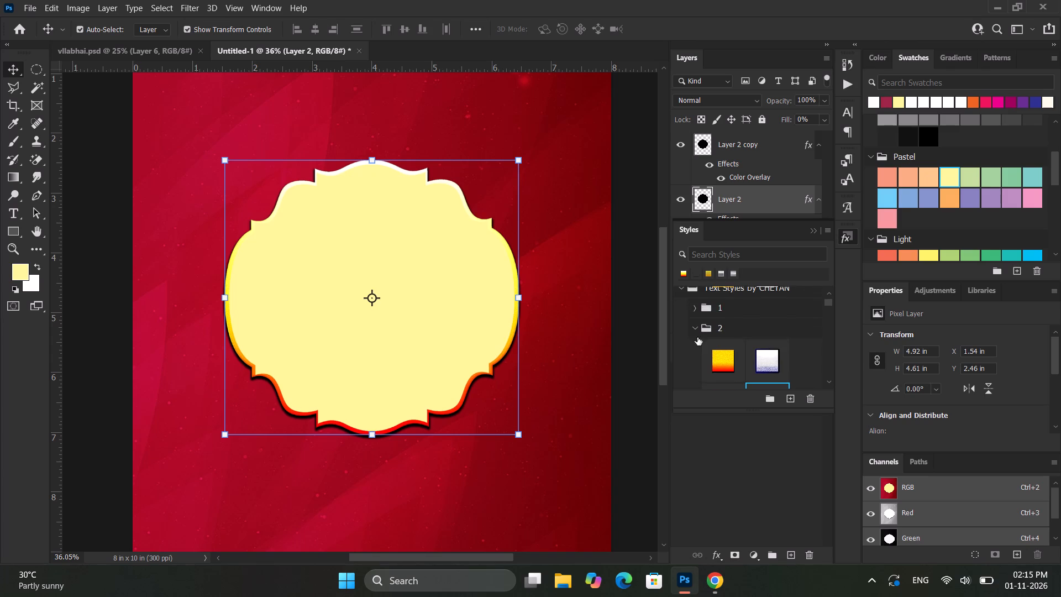
{"action": "left_click", "coordinate": [697, 329]}
{"action": "scroll", "coordinate": [753, 346], "scroll_direction": "down", "scroll_amount": 6}
{"action": "left_click", "coordinate": [704, 369]}
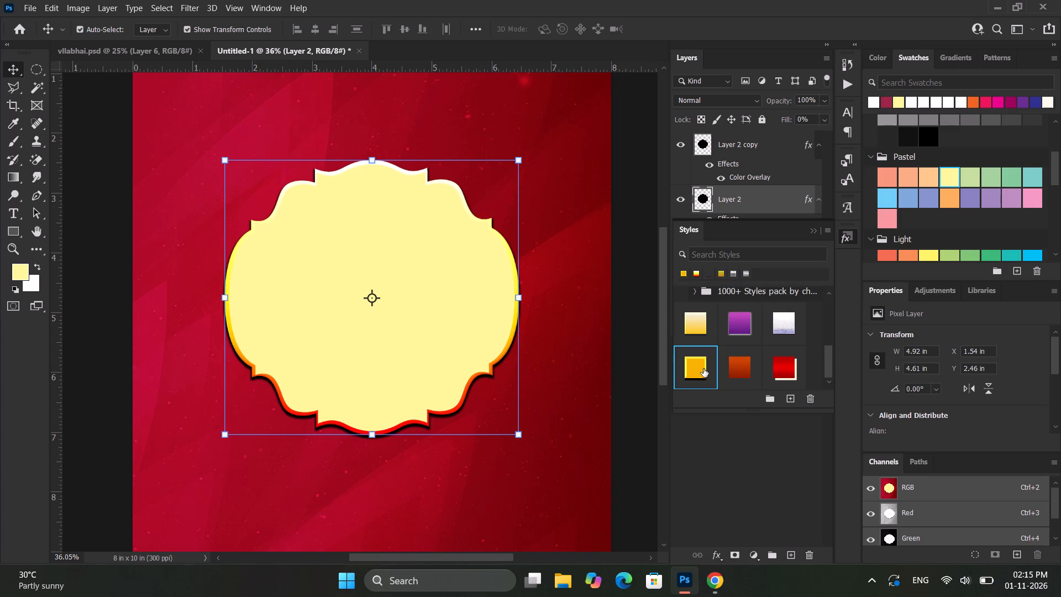
{"action": "left_click", "coordinate": [729, 339]}
{"action": "left_click", "coordinate": [696, 329]}
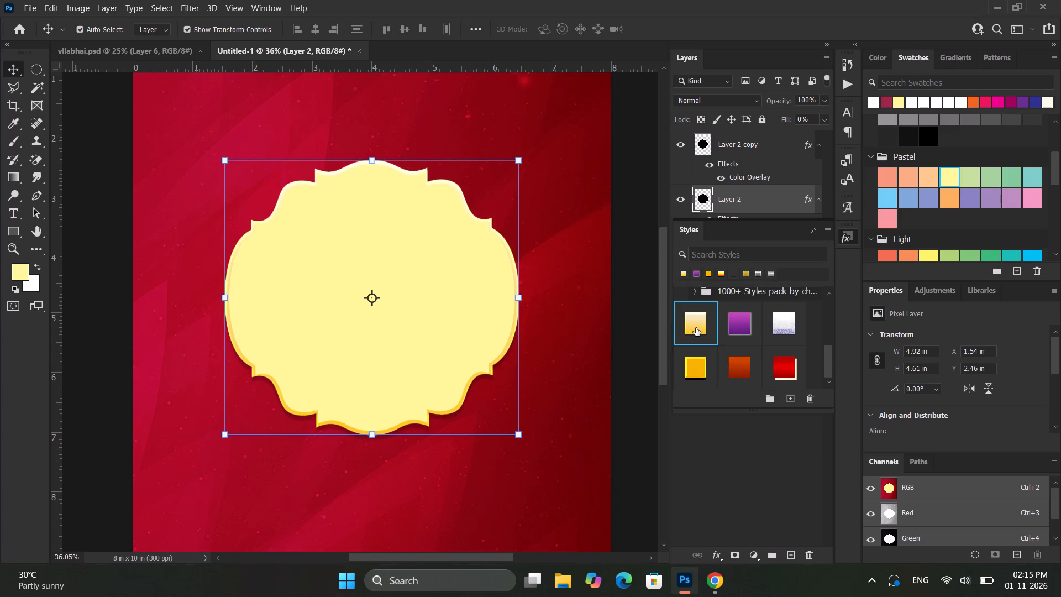
{"action": "left_click", "coordinate": [780, 321]}
{"action": "left_click", "coordinate": [785, 376]}
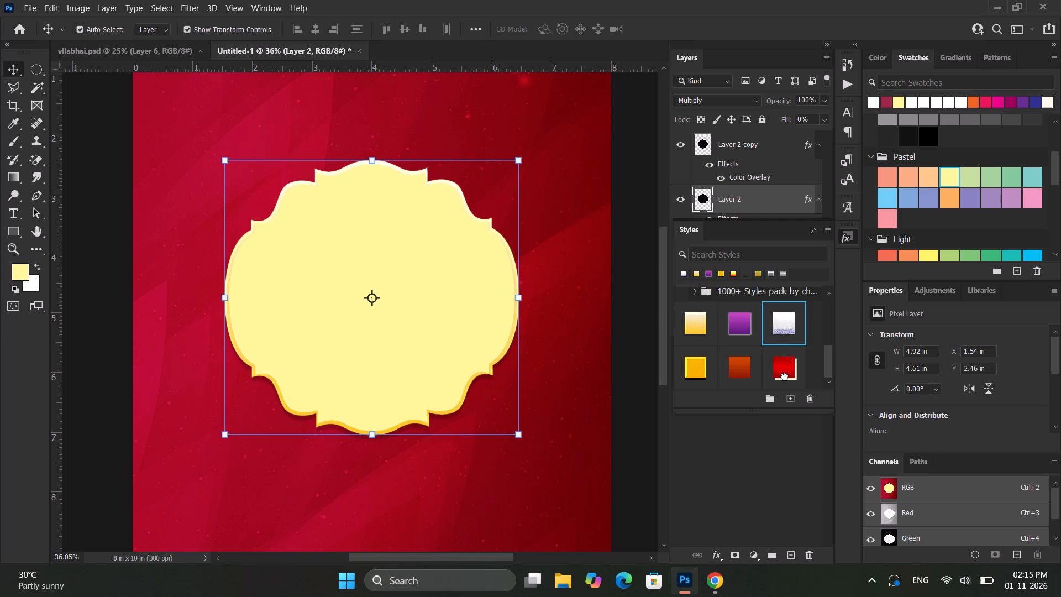
{"action": "left_click", "coordinate": [738, 374]}
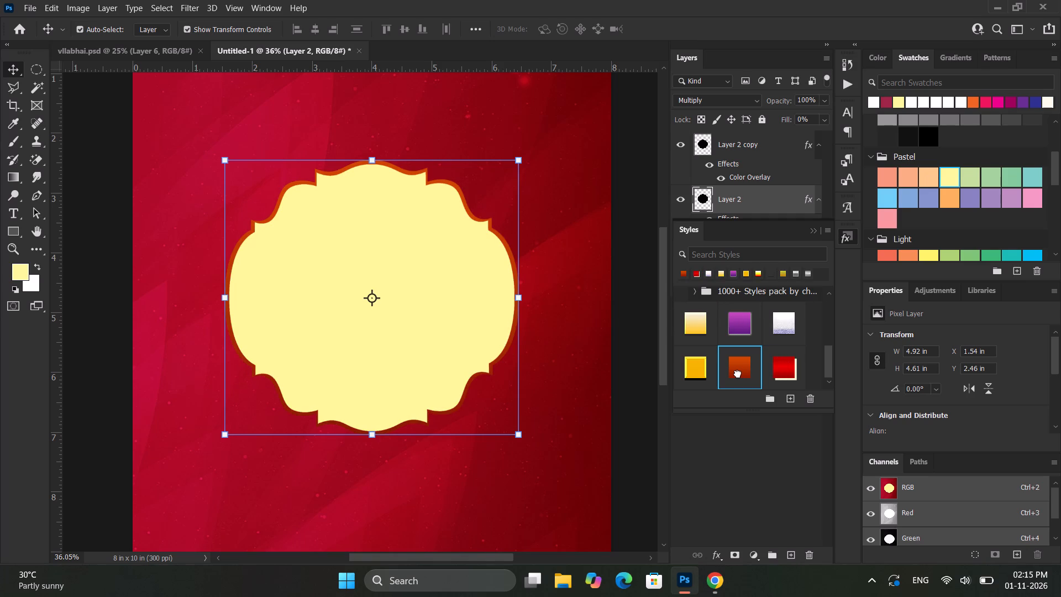
{"action": "left_click", "coordinate": [694, 364]}
{"action": "left_click", "coordinate": [811, 228]}
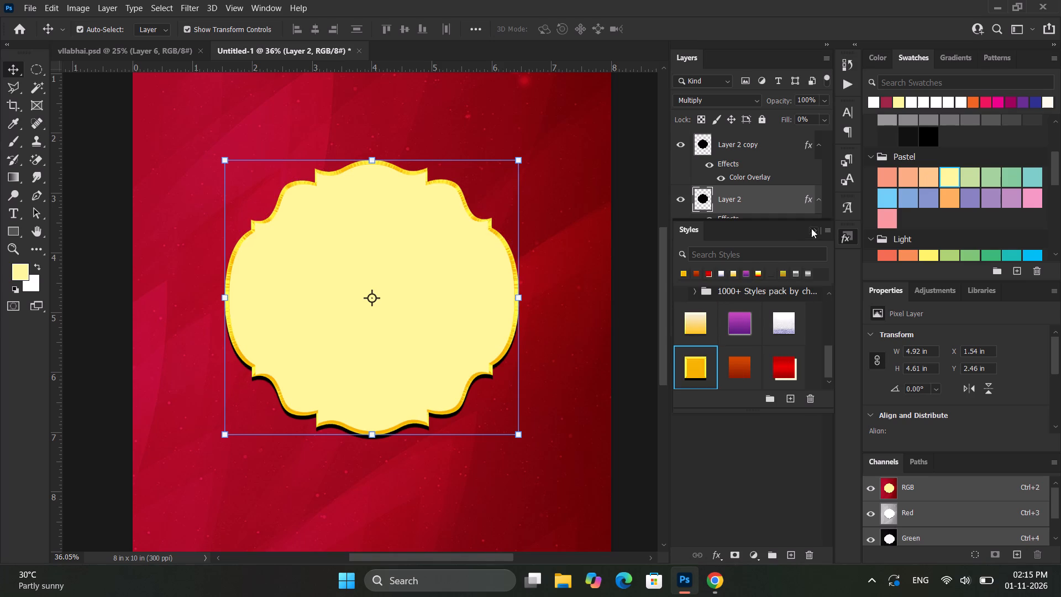
Hide the Drop Shadow effect on Layer 2.
{"action": "left_click", "coordinate": [722, 270]}
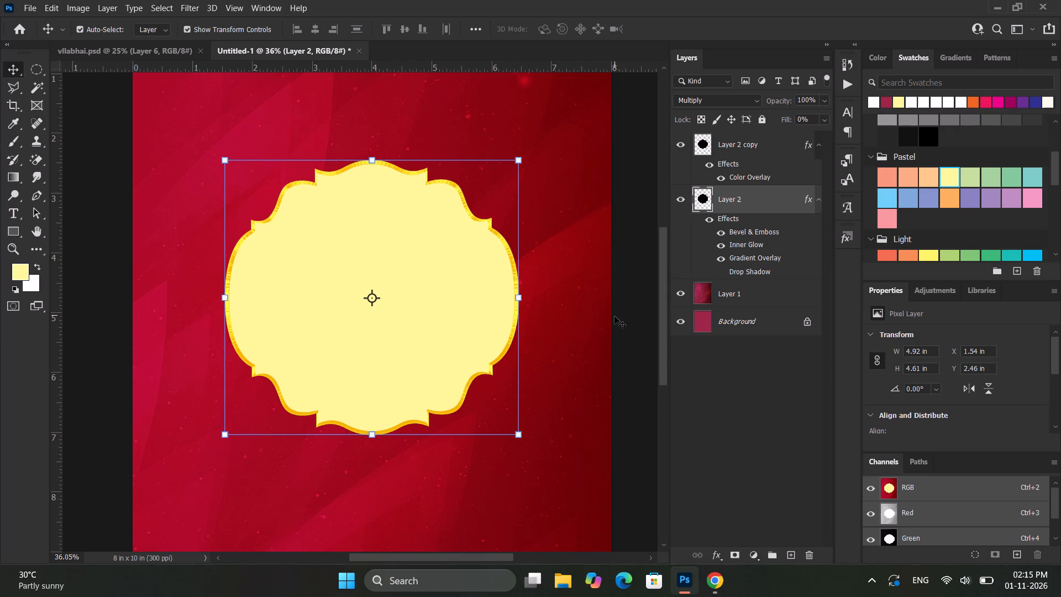
{"action": "scroll", "coordinate": [614, 318], "scroll_direction": "down", "scroll_amount": 6}
{"action": "left_click", "coordinate": [614, 323]}
{"action": "scroll", "coordinate": [403, 290], "scroll_direction": "up", "scroll_amount": 1, "text": "alt"}
{"action": "scroll", "coordinate": [712, 242], "scroll_direction": "up", "scroll_amount": 4, "text": "alt"}
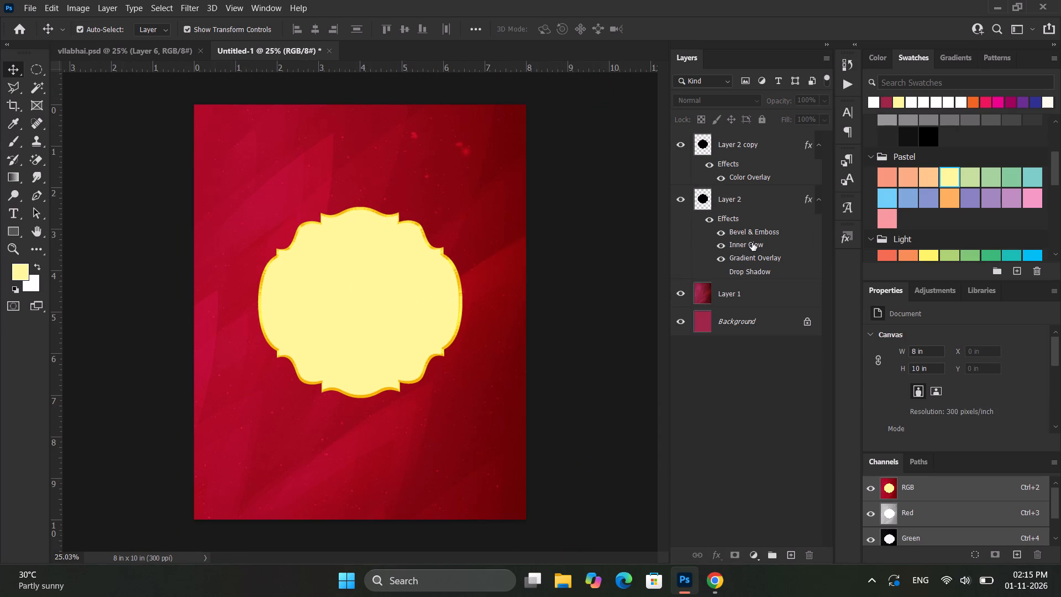
Change Layer 2's Bevel & Emboss technique to Smooth and inspect the golden border up close.
{"action": "double_click", "coordinate": [750, 234]}
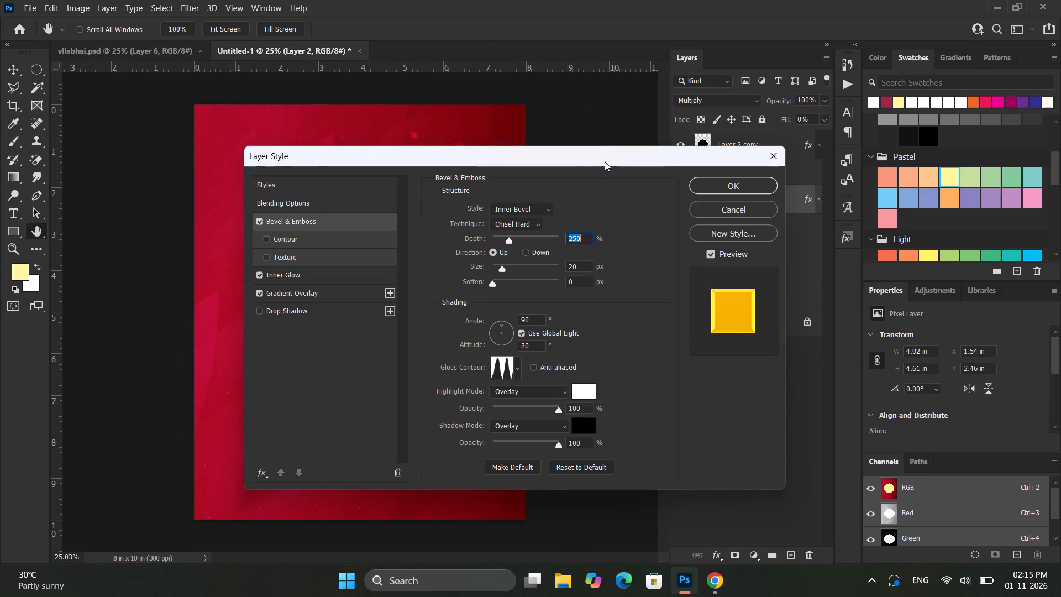
{"action": "left_click", "coordinate": [517, 225]}
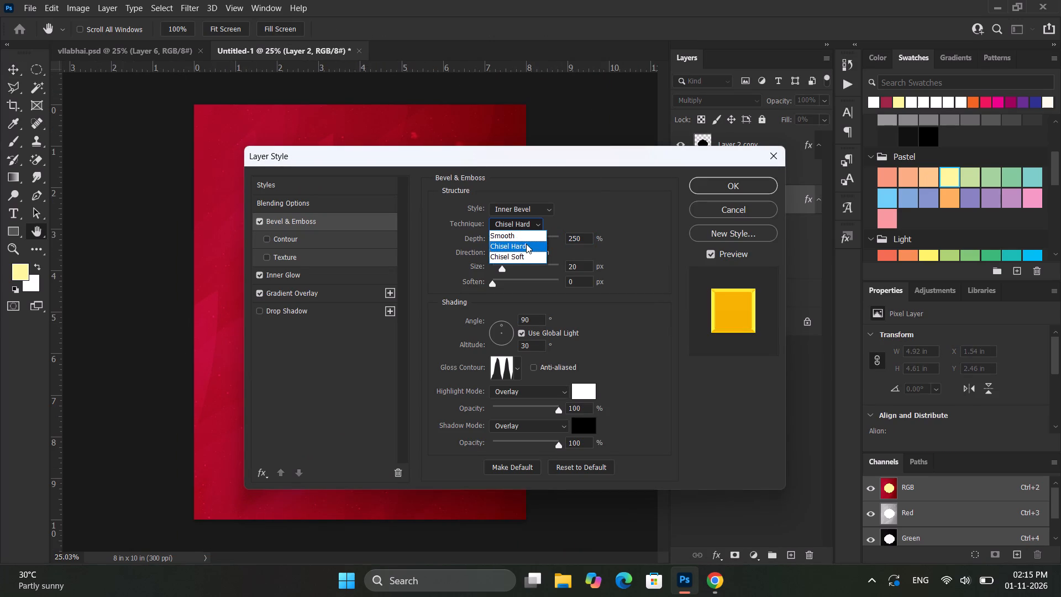
{"action": "left_click", "coordinate": [523, 233]}
{"action": "left_click", "coordinate": [743, 185]}
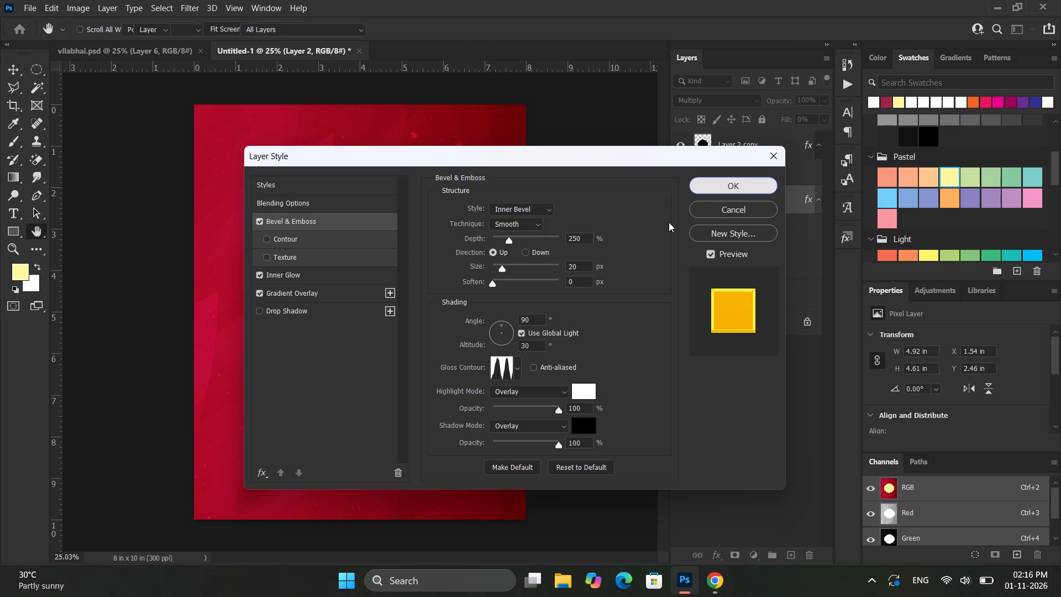
{"action": "left_click", "coordinate": [577, 255]}
{"action": "scroll", "coordinate": [366, 230], "scroll_direction": "up", "scroll_amount": 12, "text": "alt"}
{"action": "scroll", "coordinate": [366, 229], "scroll_direction": "up", "scroll_amount": 5, "text": "ctrl"}
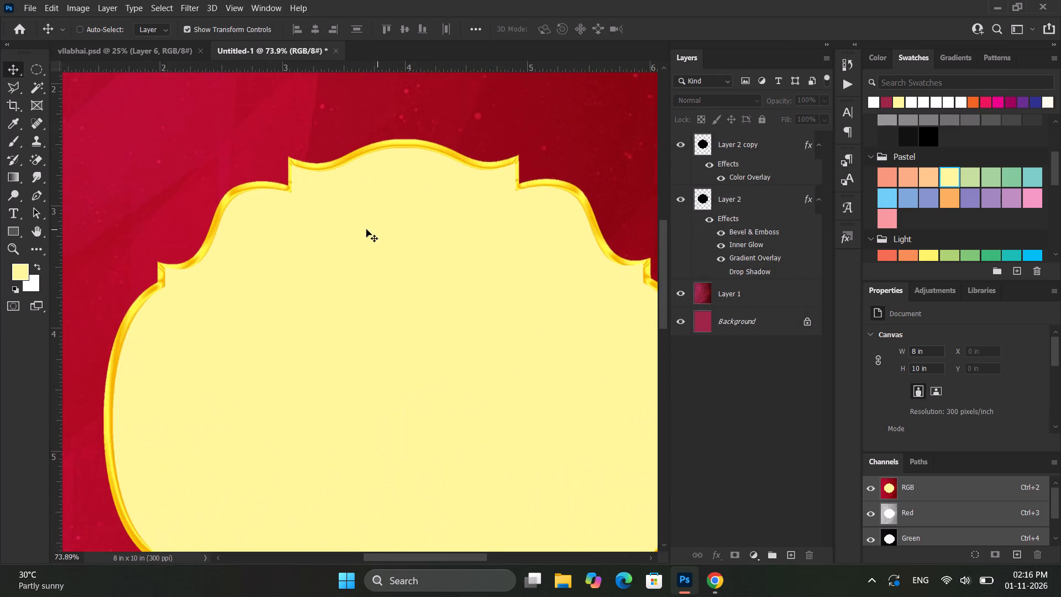
{"action": "scroll", "coordinate": [366, 229], "scroll_direction": "down", "scroll_amount": 8, "text": "alt"}
{"action": "scroll", "coordinate": [366, 228], "scroll_direction": "down", "scroll_amount": 9, "text": "ctrl"}
{"action": "scroll", "coordinate": [366, 228], "scroll_direction": "up", "scroll_amount": 2, "text": "alt"}
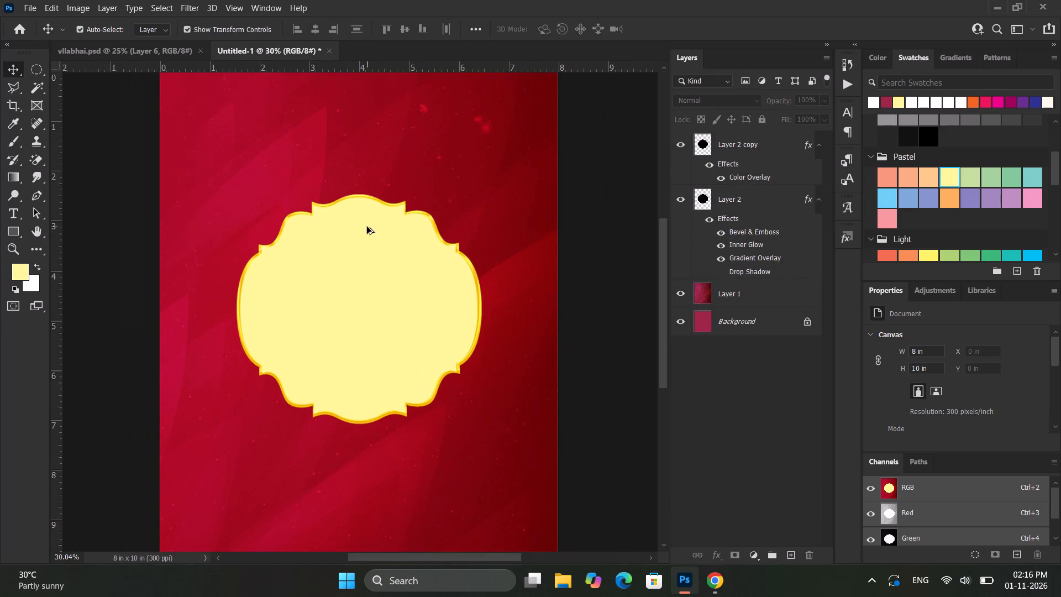
{"action": "scroll", "coordinate": [367, 227], "scroll_direction": "up", "scroll_amount": 3, "text": "ctrl"}
{"action": "scroll", "coordinate": [367, 227], "scroll_direction": "down", "scroll_amount": 3, "text": "alt"}
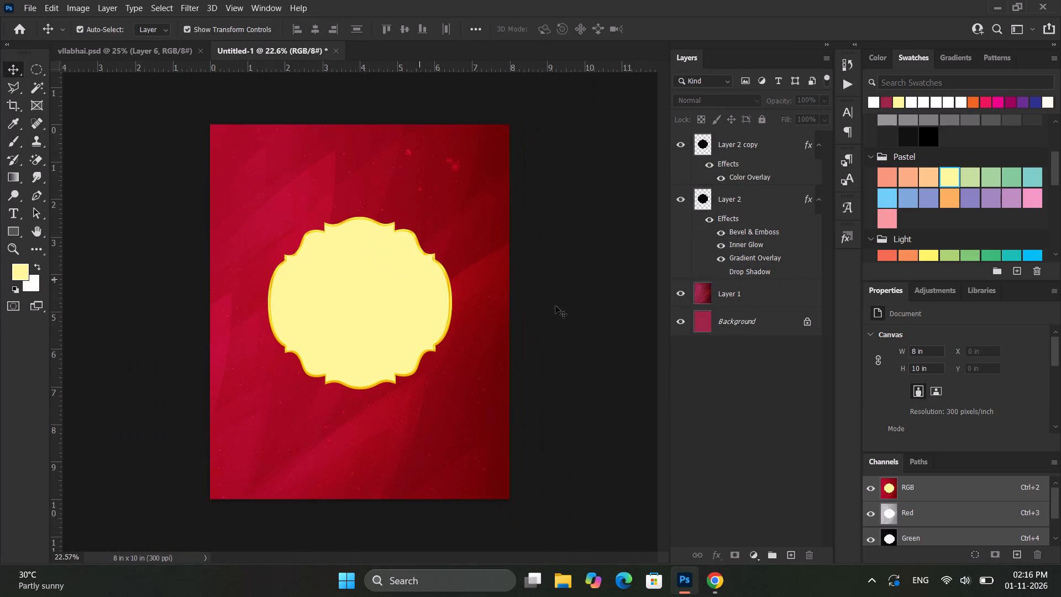
Scale Layer 2 up to about 103.35% around its centre to thicken the golden border.
{"action": "left_click", "coordinate": [753, 209]}
{"action": "left_click", "coordinate": [453, 220], "text": "alt"}
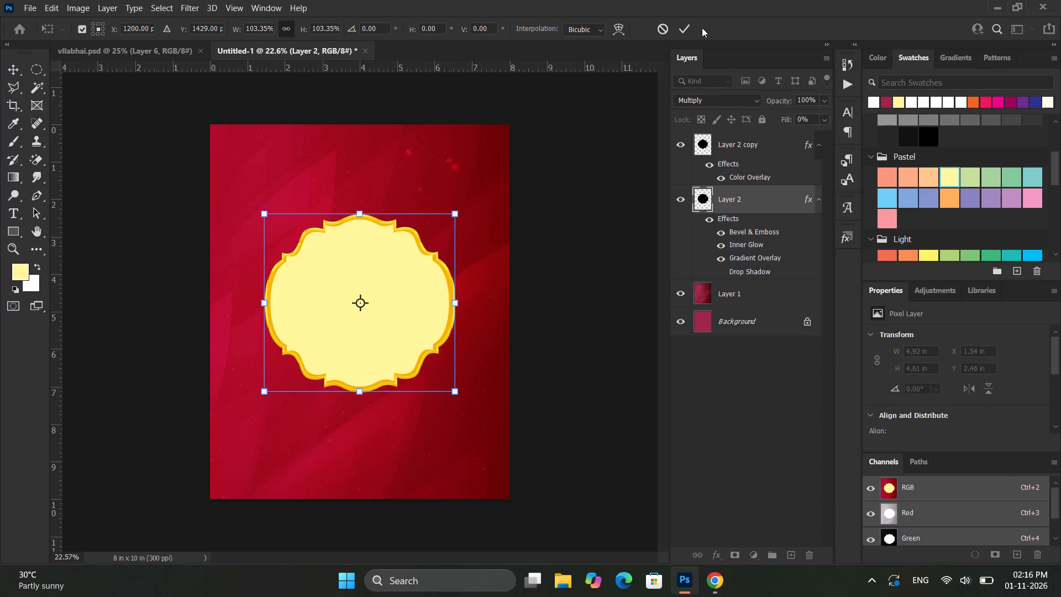
{"action": "left_click", "coordinate": [691, 24]}
{"action": "left_click", "coordinate": [605, 193]}
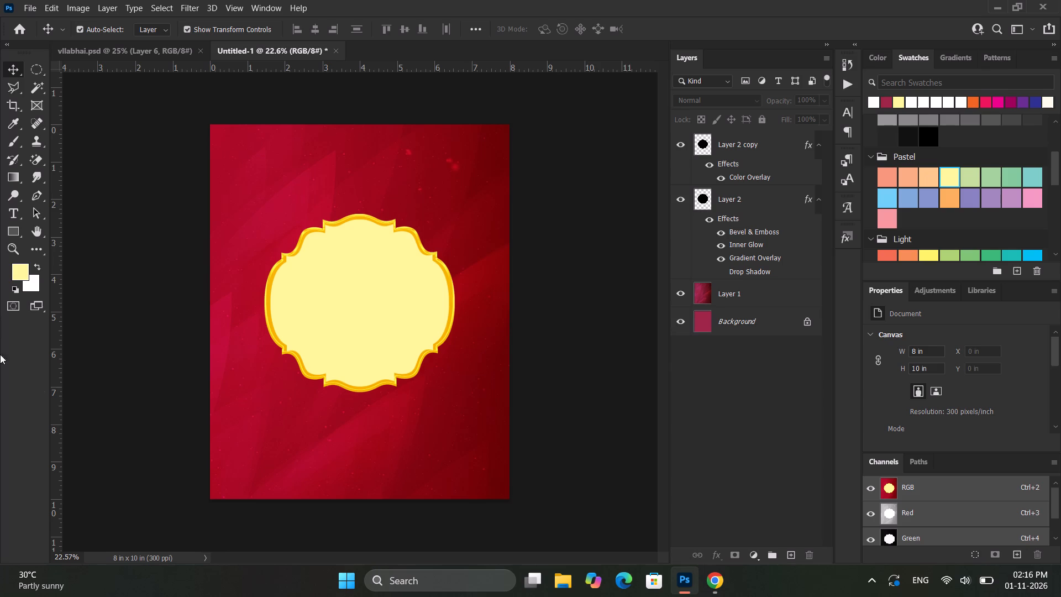
Draw a pale yellow rectangle about 9.44 x 1.77 in across the bottom of the poster, extending past both sides.
{"action": "left_click", "coordinate": [19, 231]}
{"action": "left_click_drag", "start_coordinate": [170, 442], "coordinate": [653, 568]}
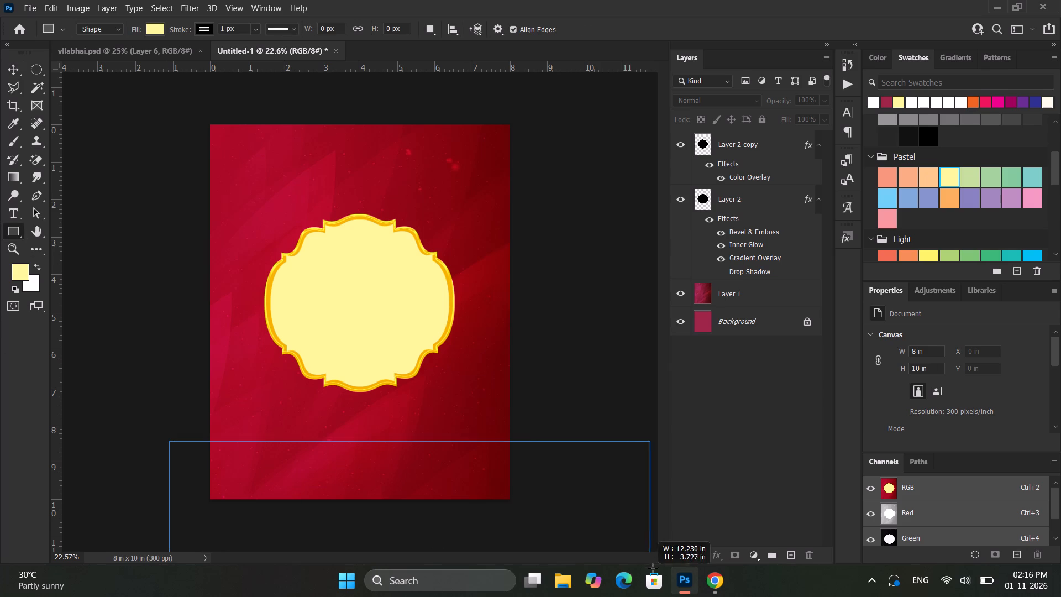
{"action": "left_click_drag", "start_coordinate": [653, 568], "coordinate": [524, 504]}
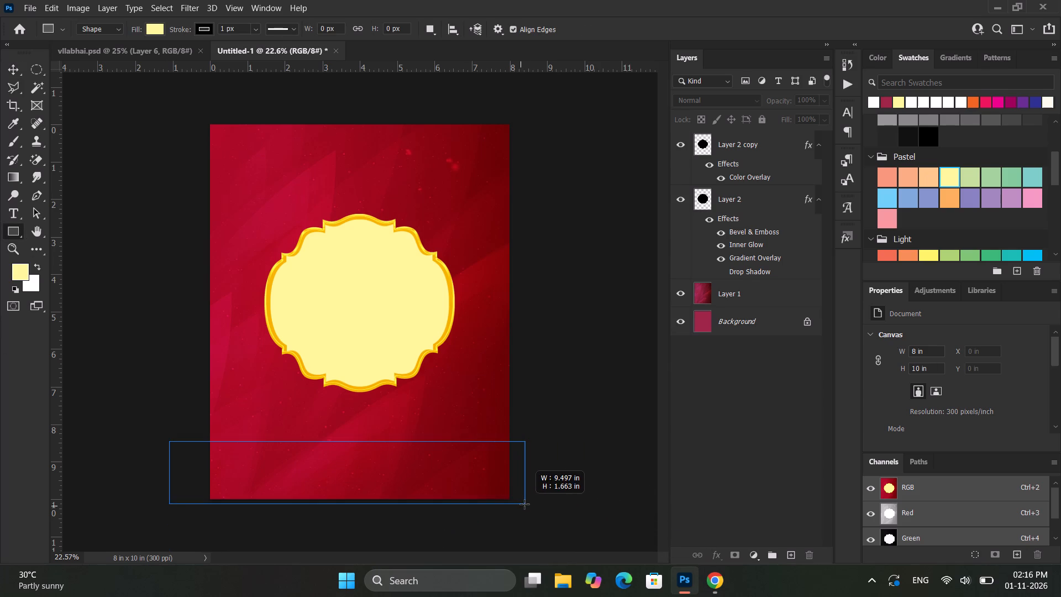
{"action": "left_click_drag", "start_coordinate": [524, 504], "coordinate": [523, 507]}
{"action": "left_click", "coordinate": [5, 91]}
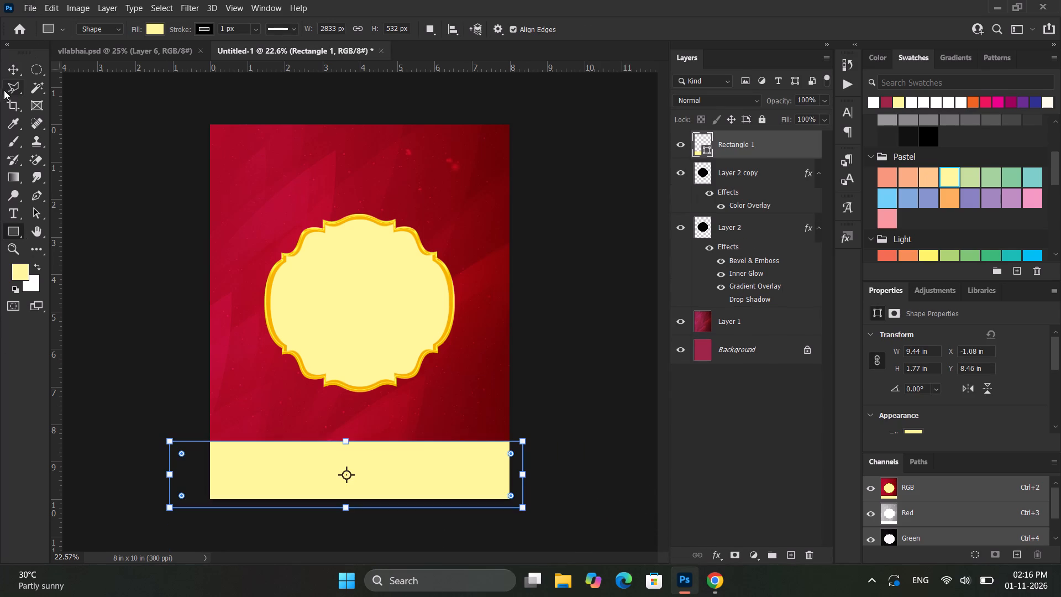
{"action": "key", "text": "v"}
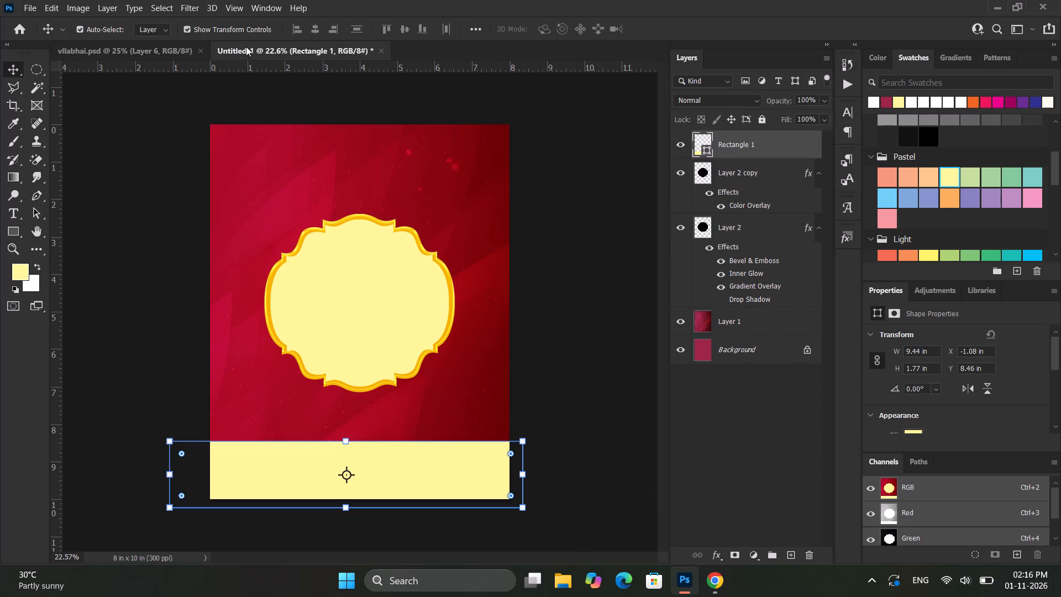
Set the bottom rectangle's stroke to no color.
{"action": "scroll", "coordinate": [1021, 379], "scroll_direction": "down", "scroll_amount": 6}
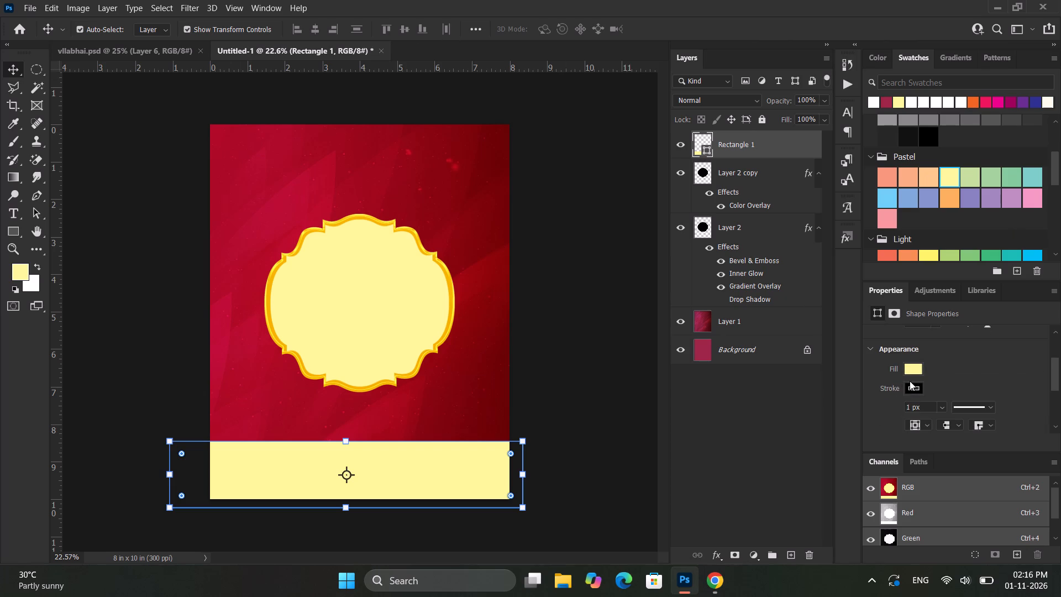
{"action": "left_click", "coordinate": [910, 381]}
{"action": "left_click", "coordinate": [918, 391]}
{"action": "left_click", "coordinate": [878, 354]}
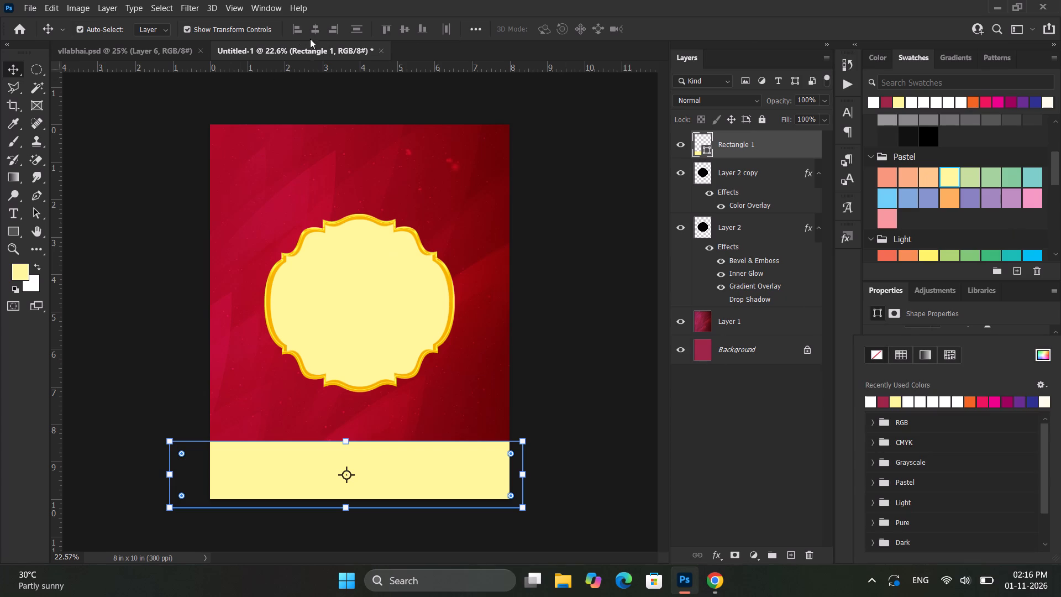
Centre the bottom pale yellow rectangle horizontally, aligning it to the canvas.
{"action": "left_click", "coordinate": [555, 281]}
{"action": "left_click", "coordinate": [434, 462]}
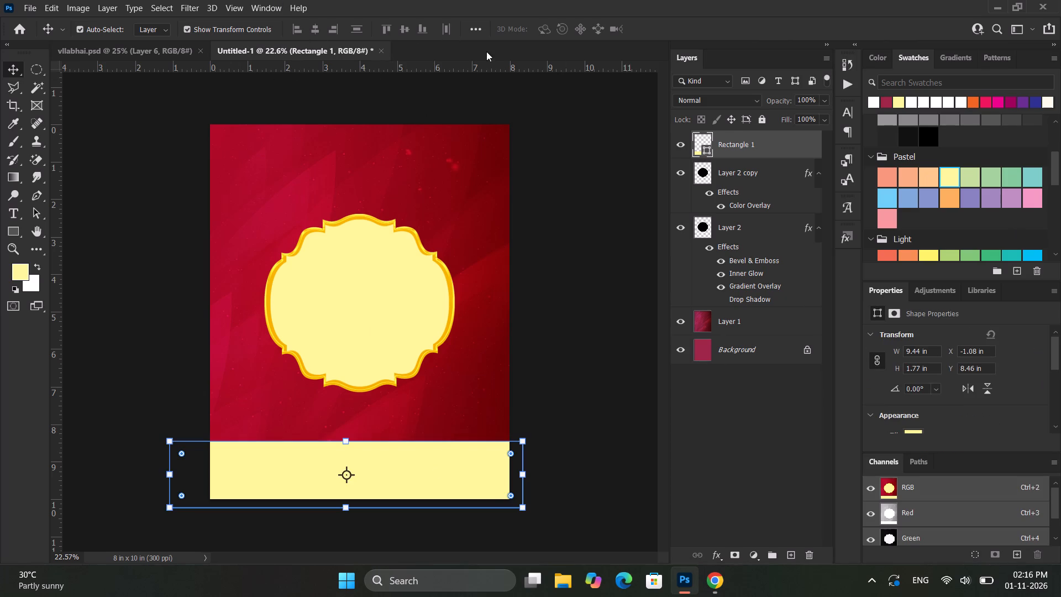
{"action": "left_click", "coordinate": [480, 34]}
{"action": "left_click", "coordinate": [519, 157]}
{"action": "left_click", "coordinate": [514, 180]}
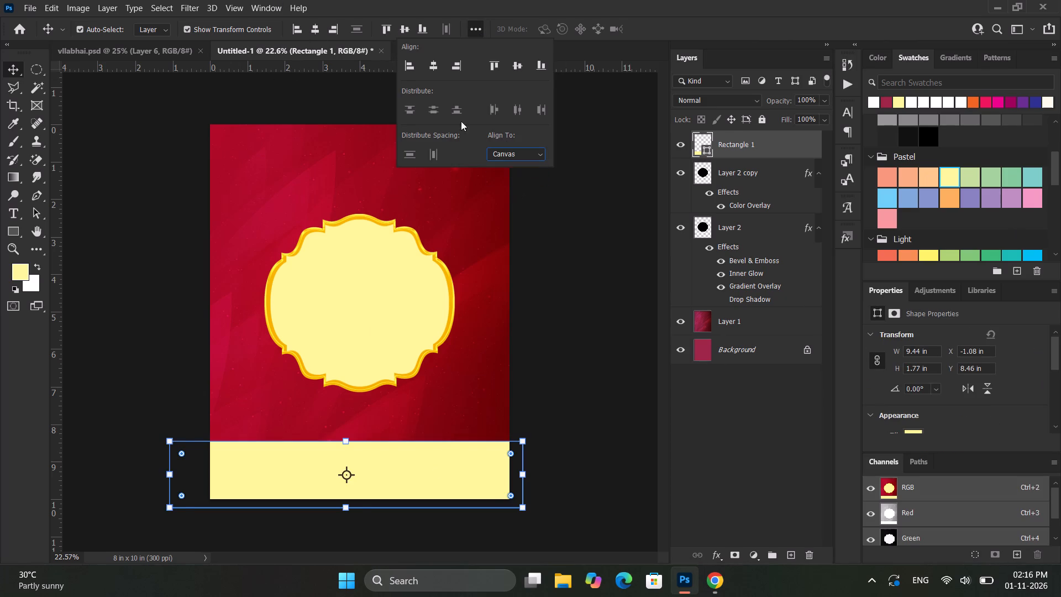
{"action": "left_click", "coordinate": [430, 70]}
{"action": "left_click", "coordinate": [572, 282]}
Check the bottom band and the overall poster layout at several zoom levels.
{"action": "scroll", "coordinate": [428, 465], "scroll_direction": "up", "scroll_amount": 4, "text": "alt"}
{"action": "left_click", "coordinate": [431, 470]}
{"action": "scroll", "coordinate": [431, 470], "scroll_direction": "down", "scroll_amount": 2}
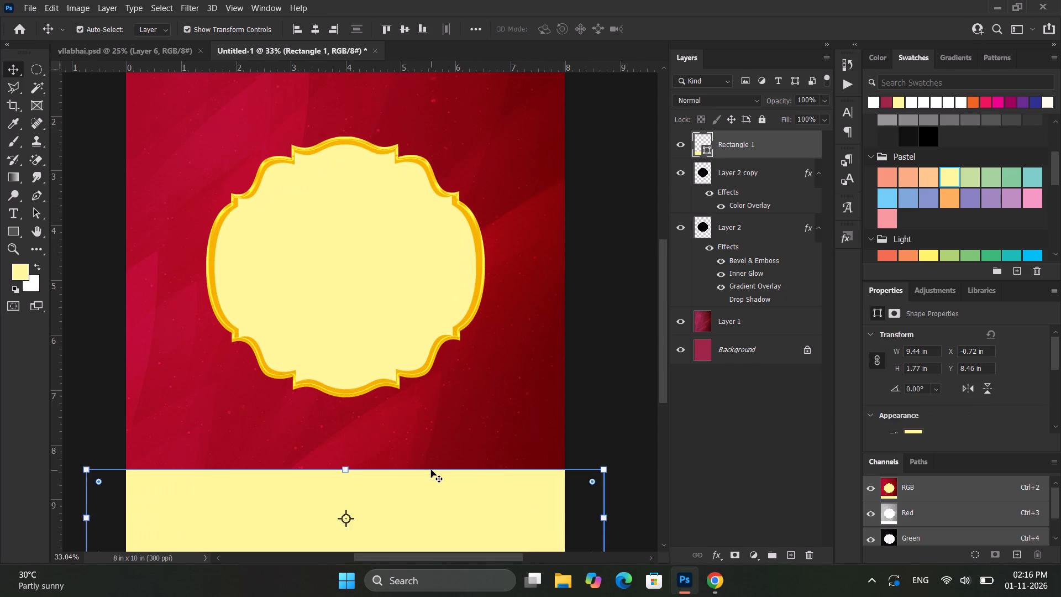
{"action": "scroll", "coordinate": [431, 470], "scroll_direction": "down", "scroll_amount": 2}
{"action": "scroll", "coordinate": [545, 388], "scroll_direction": "down", "scroll_amount": 6, "text": "alt"}
{"action": "left_click", "coordinate": [570, 363]}
{"action": "scroll", "coordinate": [408, 422], "scroll_direction": "up", "scroll_amount": 3, "text": "alt"}
{"action": "scroll", "coordinate": [408, 422], "scroll_direction": "up", "scroll_amount": 2, "text": "ctrl"}
{"action": "scroll", "coordinate": [408, 422], "scroll_direction": "down", "scroll_amount": 1, "text": "alt"}
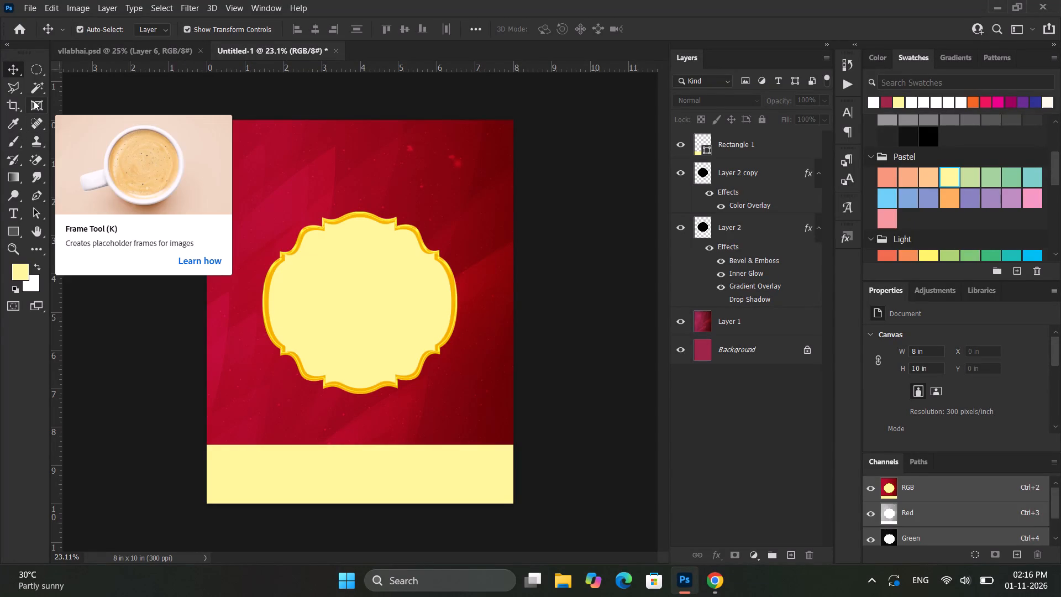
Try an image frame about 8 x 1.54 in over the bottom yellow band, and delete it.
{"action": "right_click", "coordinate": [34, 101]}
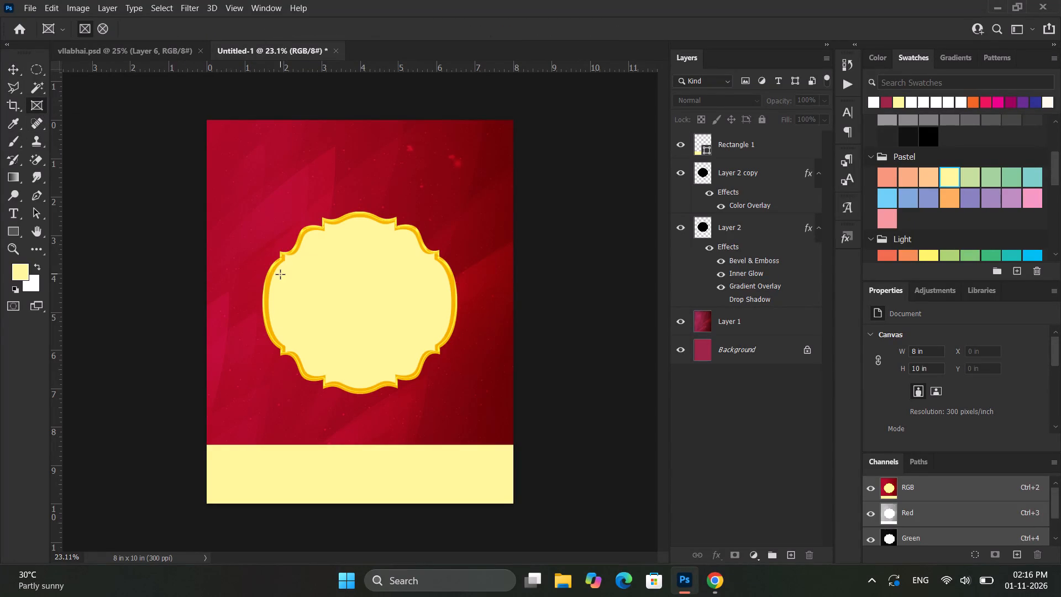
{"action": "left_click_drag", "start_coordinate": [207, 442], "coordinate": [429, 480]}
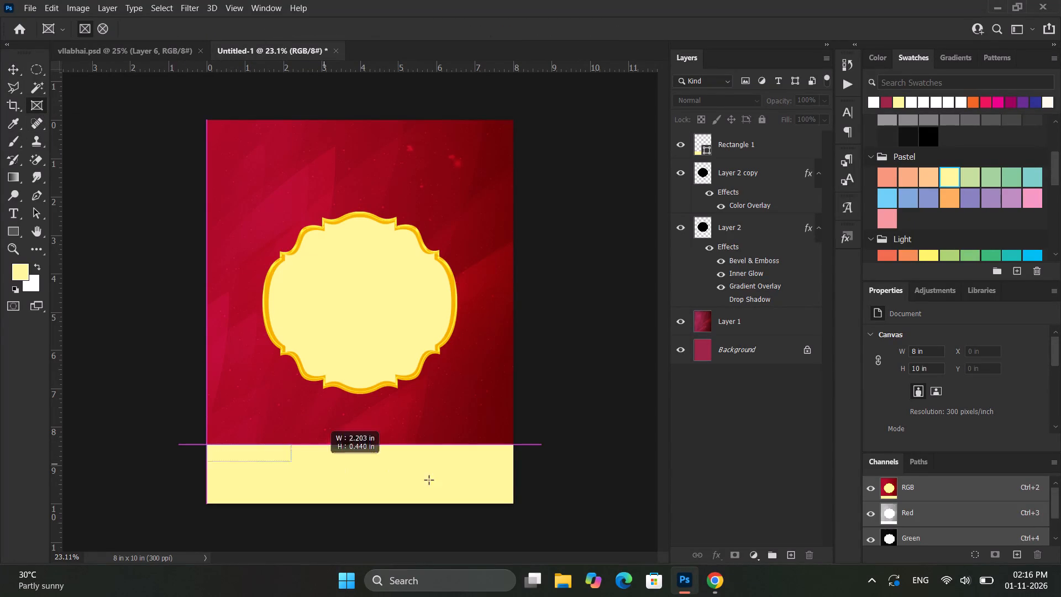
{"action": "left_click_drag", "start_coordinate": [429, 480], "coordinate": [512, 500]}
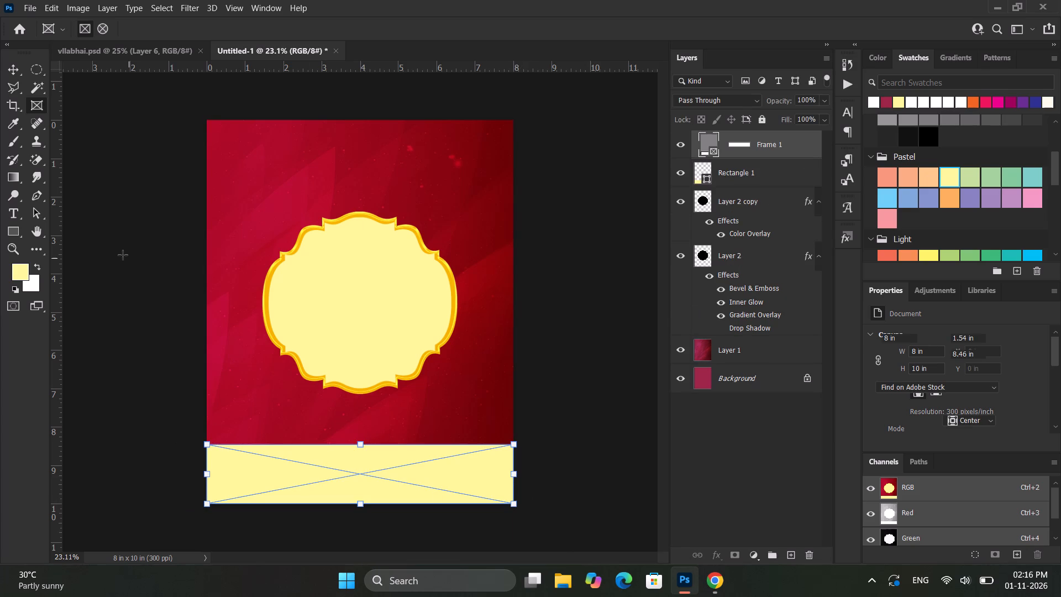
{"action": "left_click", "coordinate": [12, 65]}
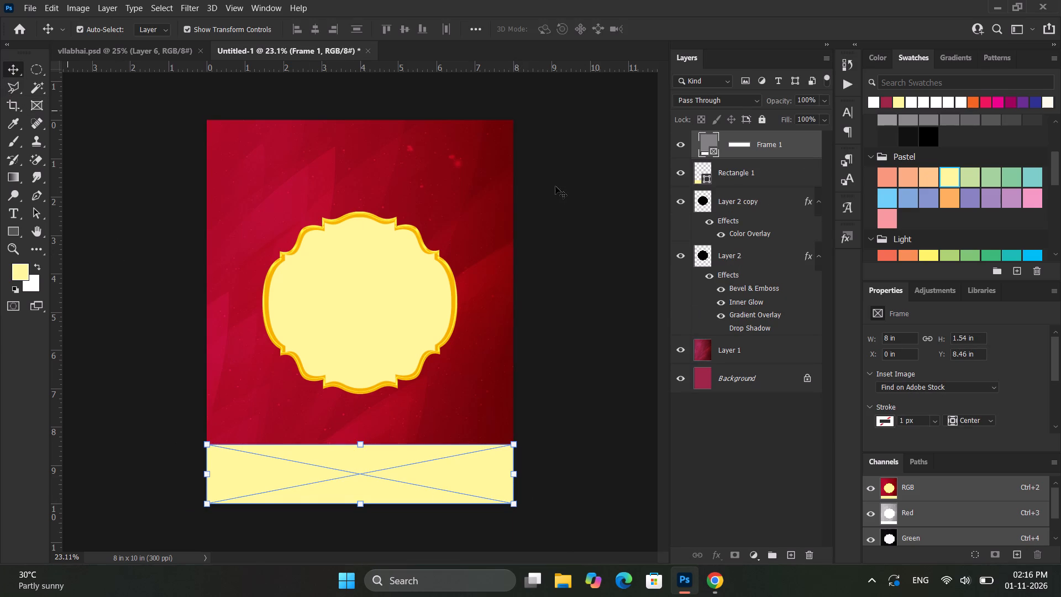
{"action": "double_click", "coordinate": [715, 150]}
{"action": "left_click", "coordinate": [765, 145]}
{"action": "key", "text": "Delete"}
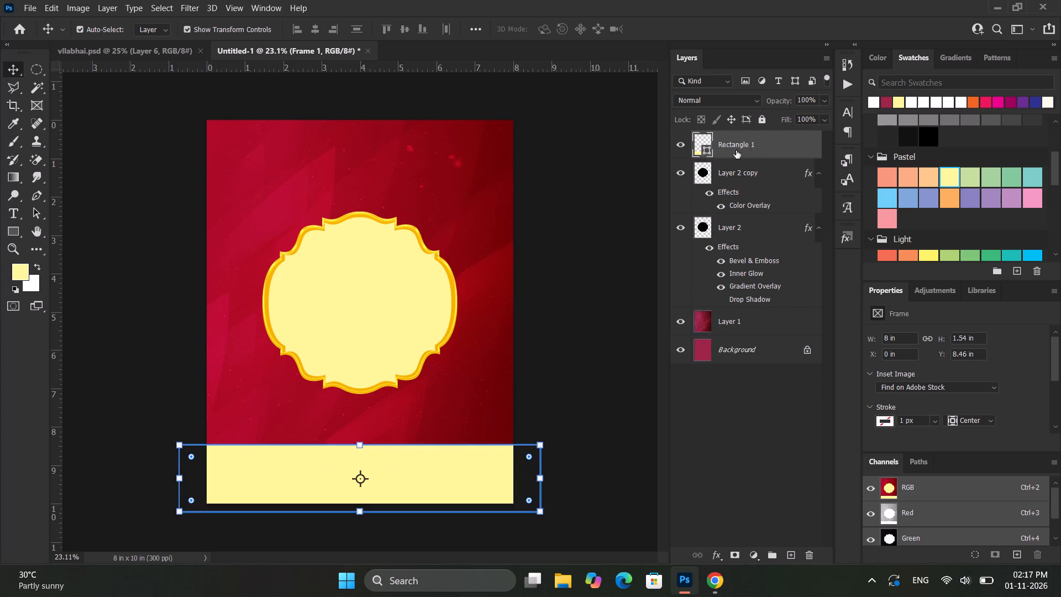
Copy the Diwali Night Magic image from the open Pinterest page in Chrome and return to the poster in Photoshop.
{"action": "left_click", "coordinate": [567, 390]}
{"action": "scroll", "coordinate": [293, 252], "scroll_direction": "up", "scroll_amount": 4, "text": "alt"}
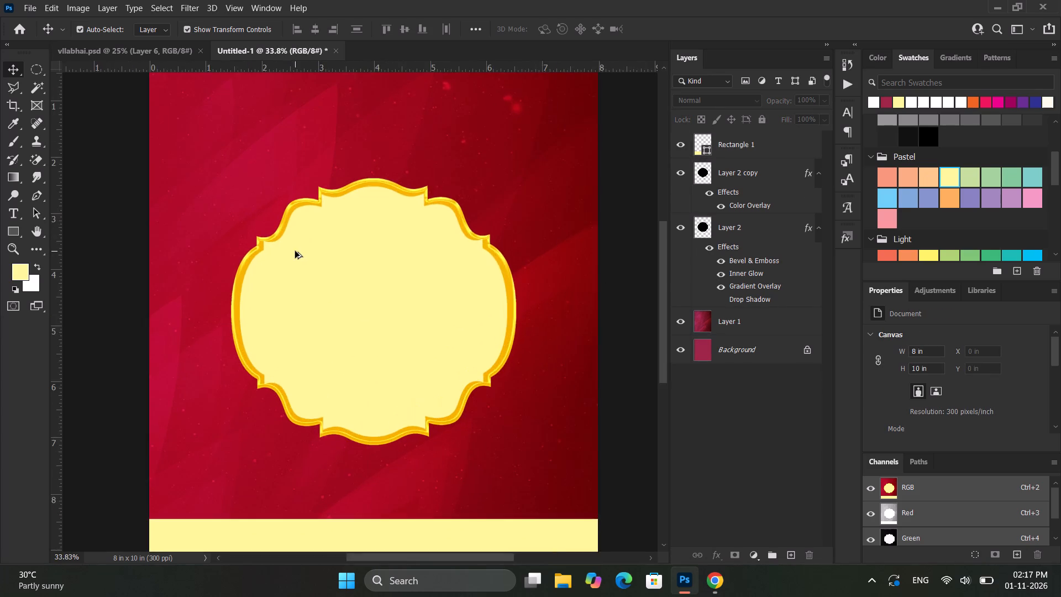
{"action": "scroll", "coordinate": [295, 251], "scroll_direction": "down", "scroll_amount": 3, "text": "alt"}
{"action": "scroll", "coordinate": [394, 269], "scroll_direction": "down", "scroll_amount": 2, "text": "alt"}
{"action": "left_click", "coordinate": [640, 234]}
{"action": "scroll", "coordinate": [600, 351], "scroll_direction": "down", "scroll_amount": 2, "text": "alt"}
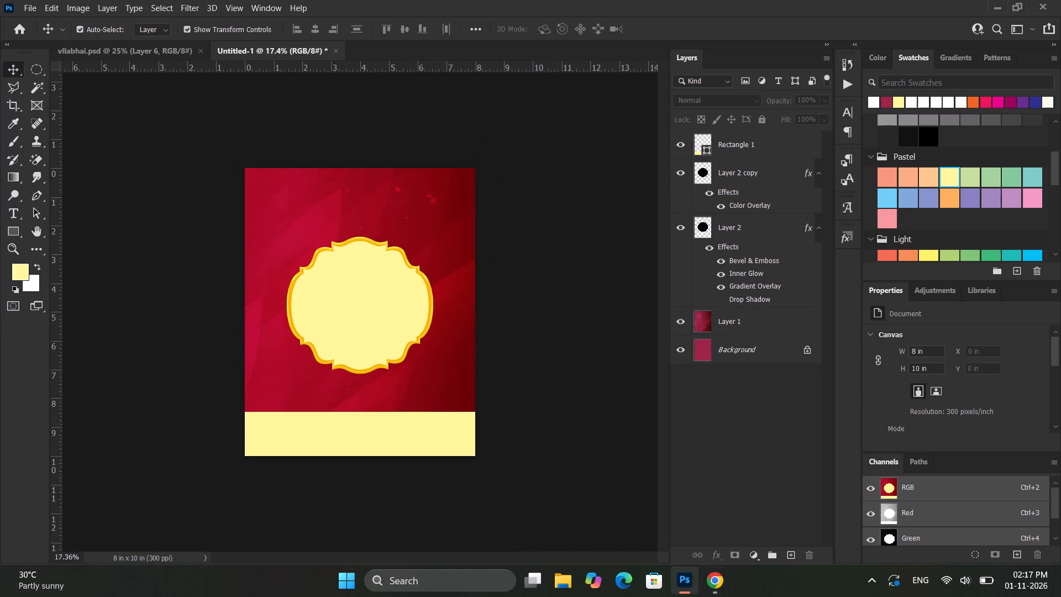
{"action": "left_click", "coordinate": [710, 594]}
{"action": "right_click", "coordinate": [227, 230]}
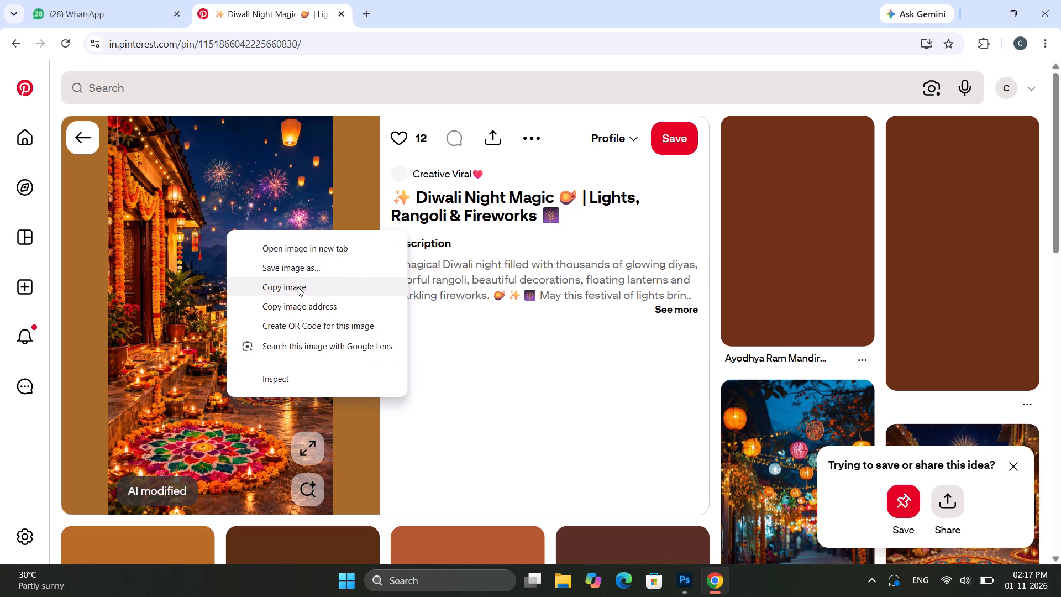
{"action": "left_click", "coordinate": [298, 287]}
{"action": "left_click", "coordinate": [989, 6]}
Paste the copied Diwali image into the poster and place its layer beneath Layer 1.
{"action": "left_click", "coordinate": [731, 331]}
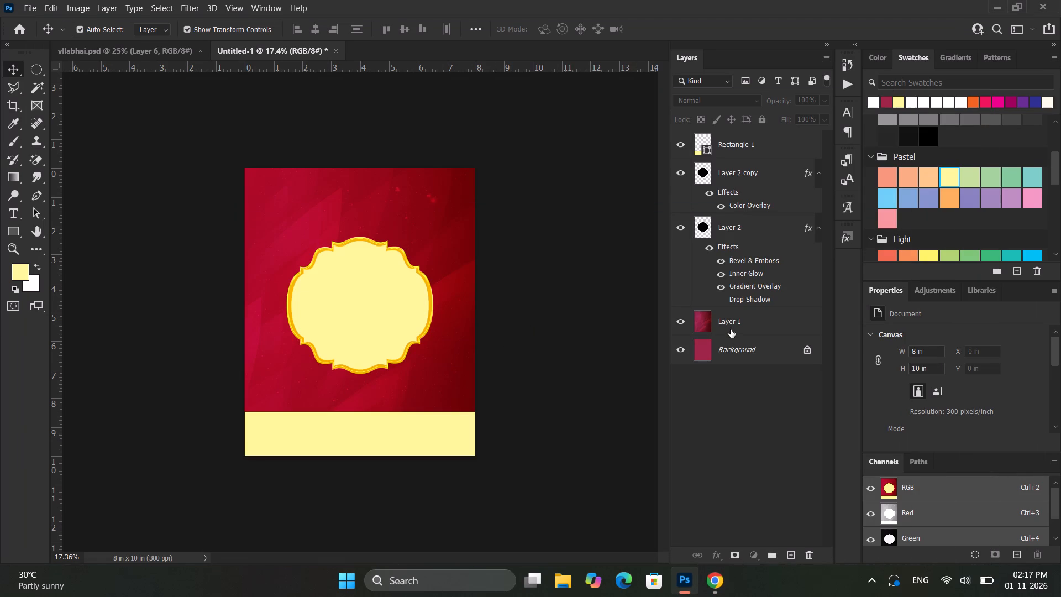
{"action": "key", "text": "ctrl+v"}
{"action": "left_click_drag", "start_coordinate": [766, 324], "coordinate": [760, 357]}
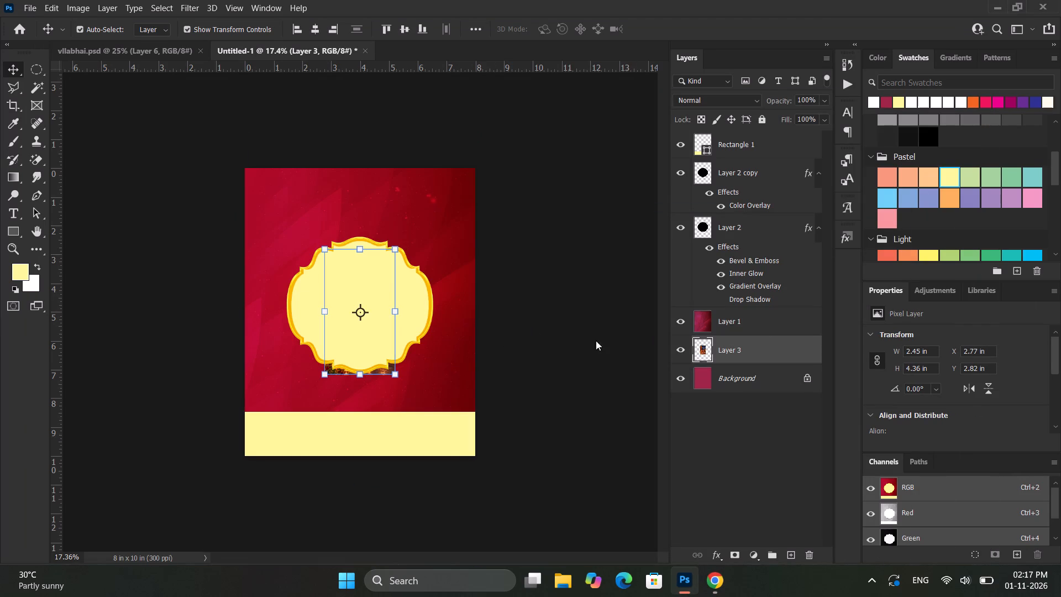
Scale the Diwali image around its centre to about 7.98 x 14.19 in so it spans the canvas width.
{"action": "left_click_drag", "start_coordinate": [361, 245], "coordinate": [387, 115], "text": "alt"}
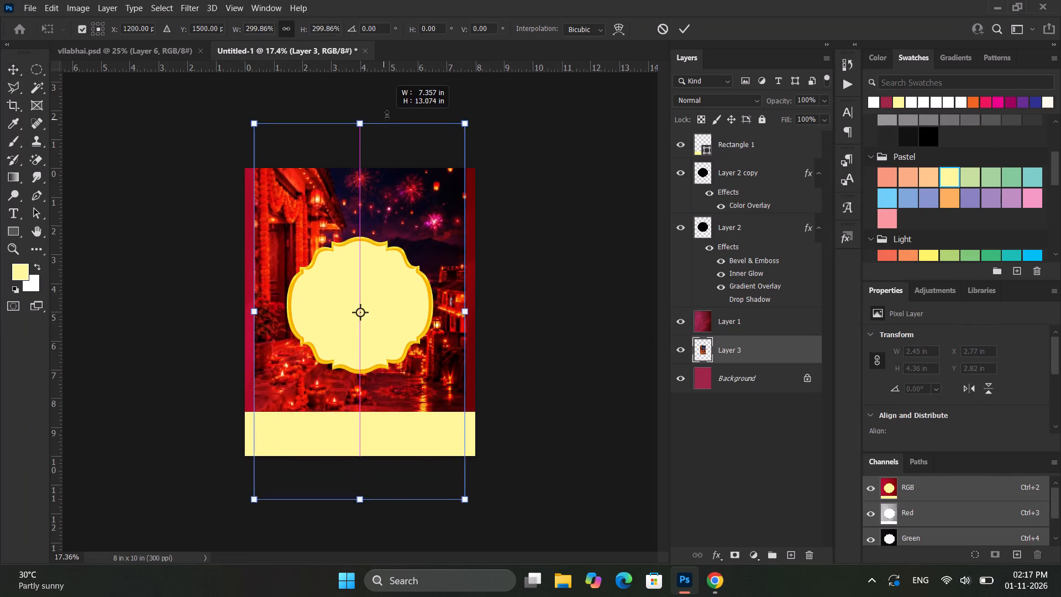
{"action": "left_click_drag", "start_coordinate": [387, 115], "coordinate": [397, 104], "text": "alt"}
{"action": "left_click", "coordinate": [683, 27]}
Move Layer 3 with the Diwali image above Layer 1 and set its blend mode to Overlay.
{"action": "left_click_drag", "start_coordinate": [740, 345], "coordinate": [738, 330]}
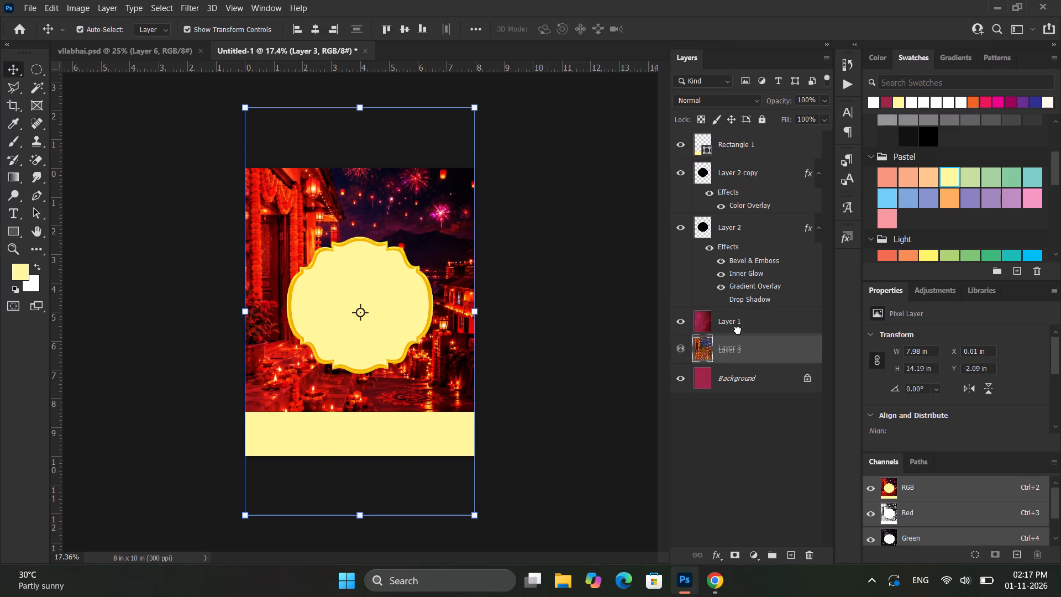
{"action": "left_click_drag", "start_coordinate": [738, 330], "coordinate": [731, 308]}
{"action": "left_click", "coordinate": [718, 97]}
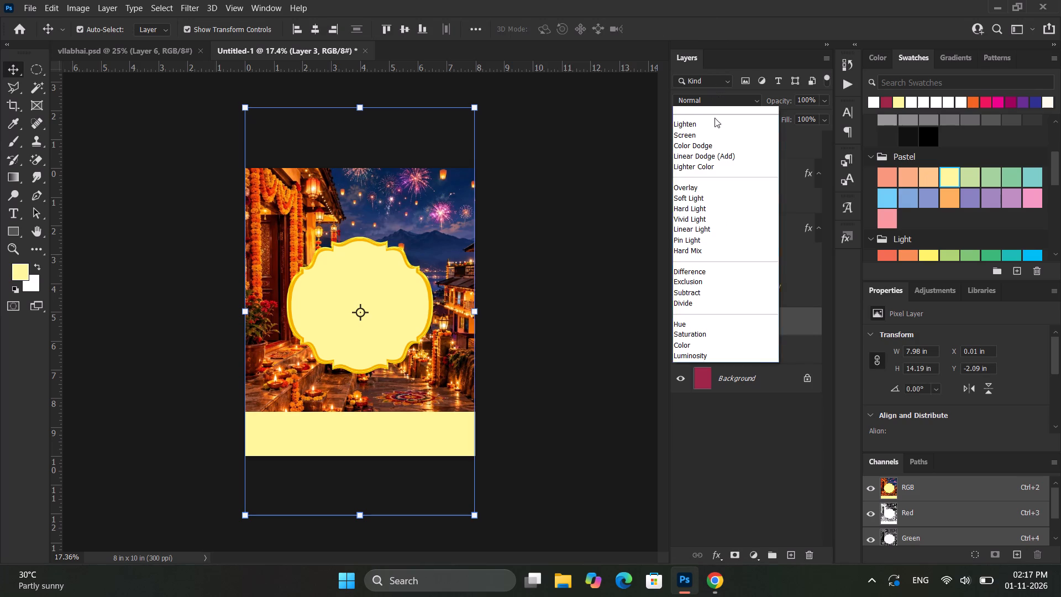
{"action": "left_click", "coordinate": [692, 272]}
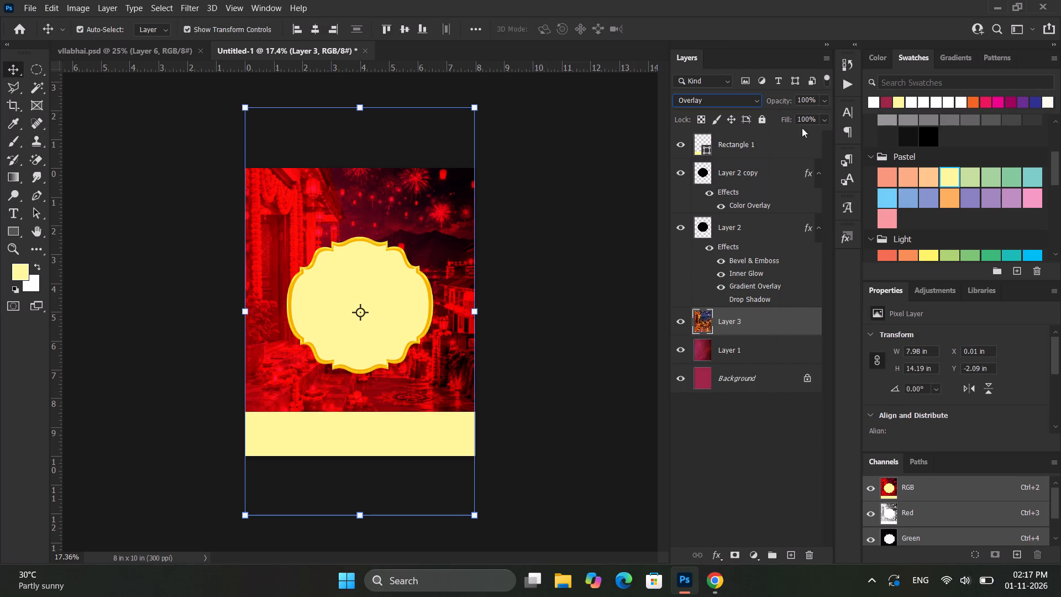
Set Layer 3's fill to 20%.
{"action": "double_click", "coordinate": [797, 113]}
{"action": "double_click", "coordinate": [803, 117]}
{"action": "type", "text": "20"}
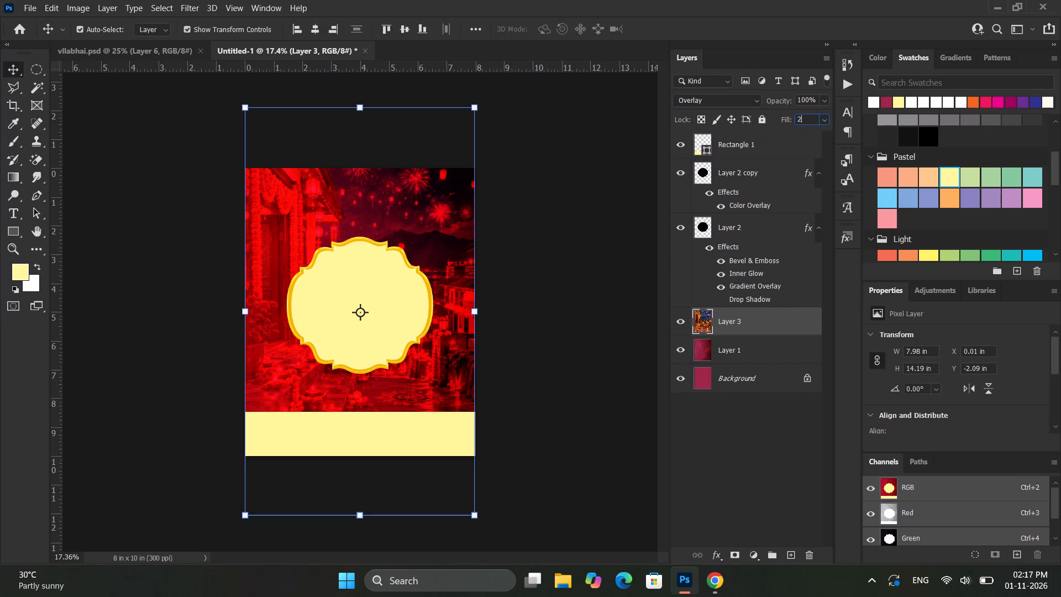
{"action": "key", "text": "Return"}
Move Layer 3 back beneath Layer 1 and set its fill to 10%.
{"action": "left_click_drag", "start_coordinate": [732, 315], "coordinate": [737, 365]}
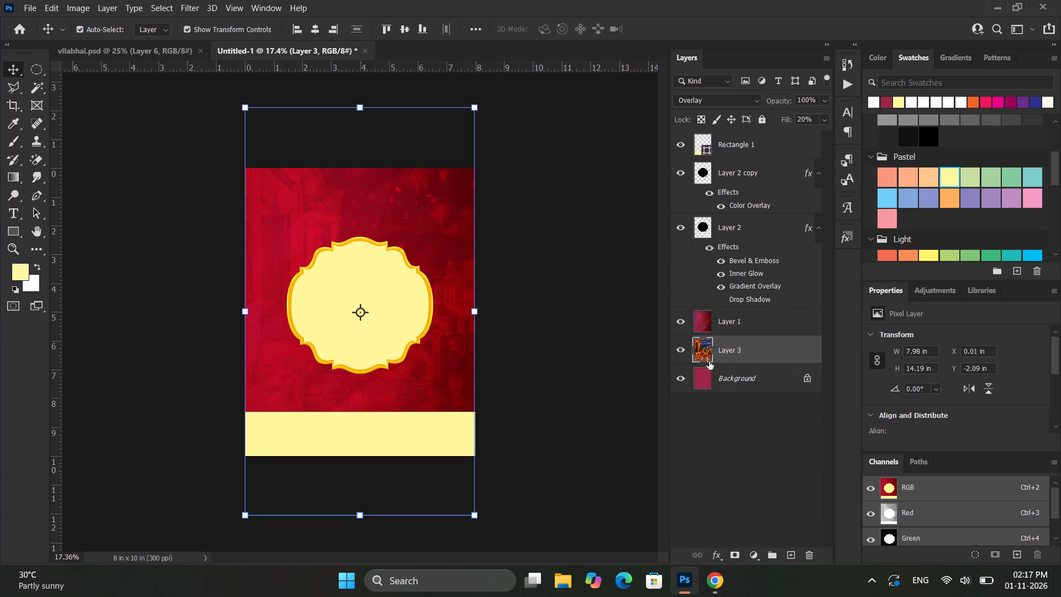
{"action": "double_click", "coordinate": [800, 116]}
{"action": "type", "text": "10"}
{"action": "key", "text": "Return"}
Examine how the faint Diwali image blends into the red background at several zoom levels.
{"action": "left_click", "coordinate": [569, 304]}
{"action": "scroll", "coordinate": [443, 272], "scroll_direction": "up", "scroll_amount": 3, "text": "alt"}
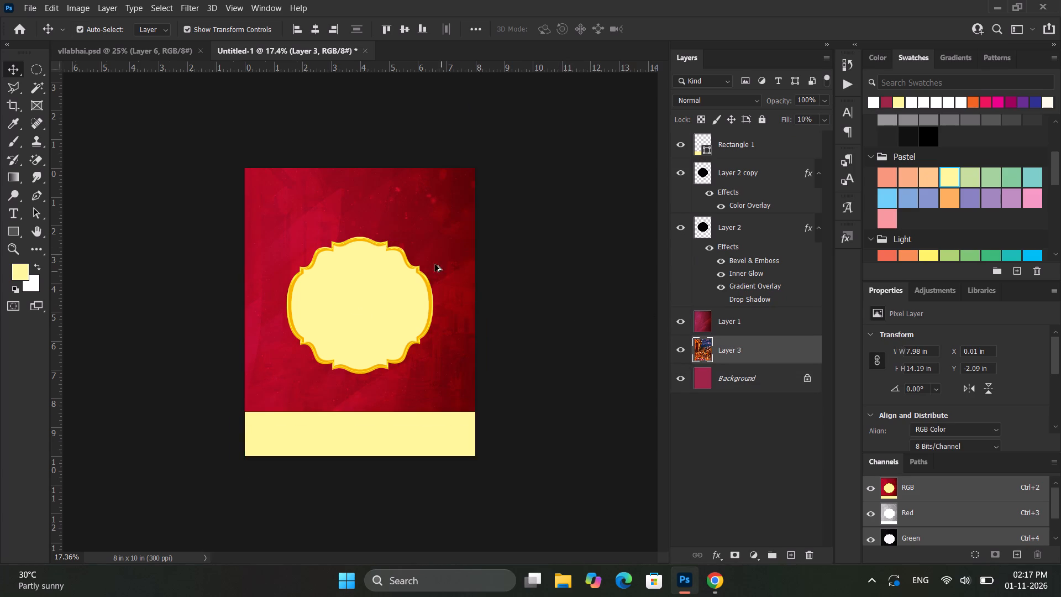
{"action": "scroll", "coordinate": [435, 264], "scroll_direction": "up", "scroll_amount": 4, "text": "alt"}
{"action": "scroll", "coordinate": [438, 253], "scroll_direction": "up", "scroll_amount": 5}
{"action": "scroll", "coordinate": [440, 252], "scroll_direction": "down", "scroll_amount": 3, "text": "alt"}
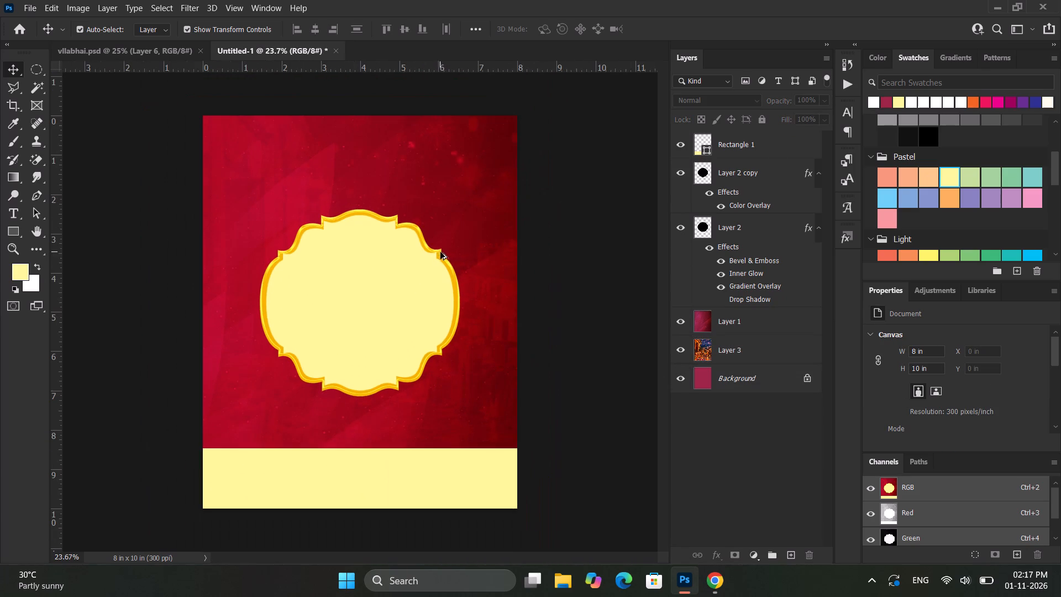
{"action": "left_click", "coordinate": [626, 293]}
{"action": "scroll", "coordinate": [445, 323], "scroll_direction": "up", "scroll_amount": 3, "text": "alt"}
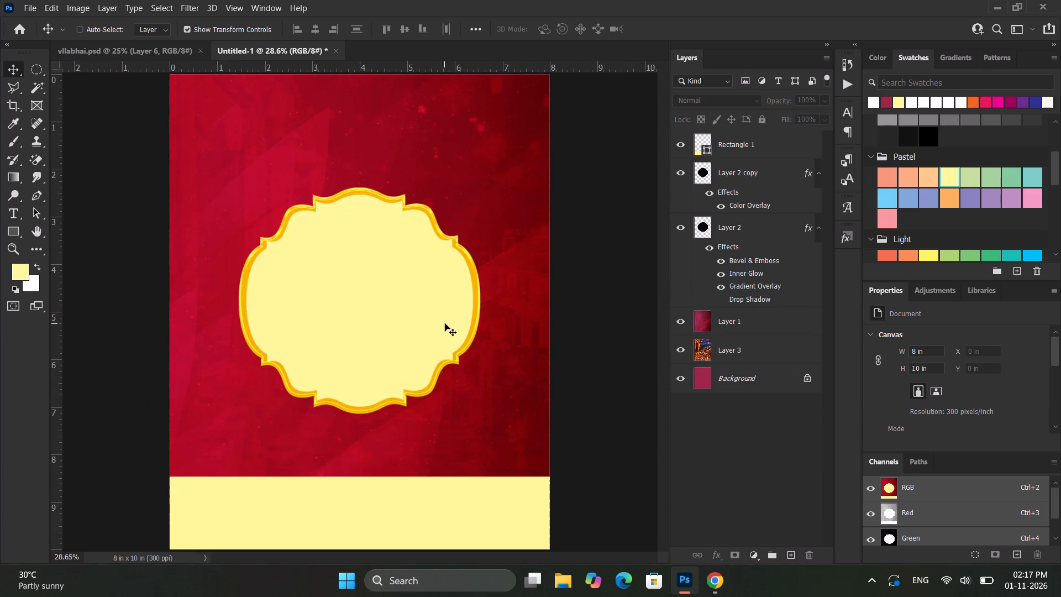
{"action": "scroll", "coordinate": [445, 323], "scroll_direction": "up", "scroll_amount": 2, "text": "alt"}
{"action": "scroll", "coordinate": [445, 323], "scroll_direction": "down", "scroll_amount": 3, "text": "alt"}
{"action": "scroll", "coordinate": [444, 323], "scroll_direction": "up", "scroll_amount": 4, "text": "alt"}
{"action": "scroll", "coordinate": [444, 323], "scroll_direction": "down", "scroll_amount": 2, "text": "alt"}
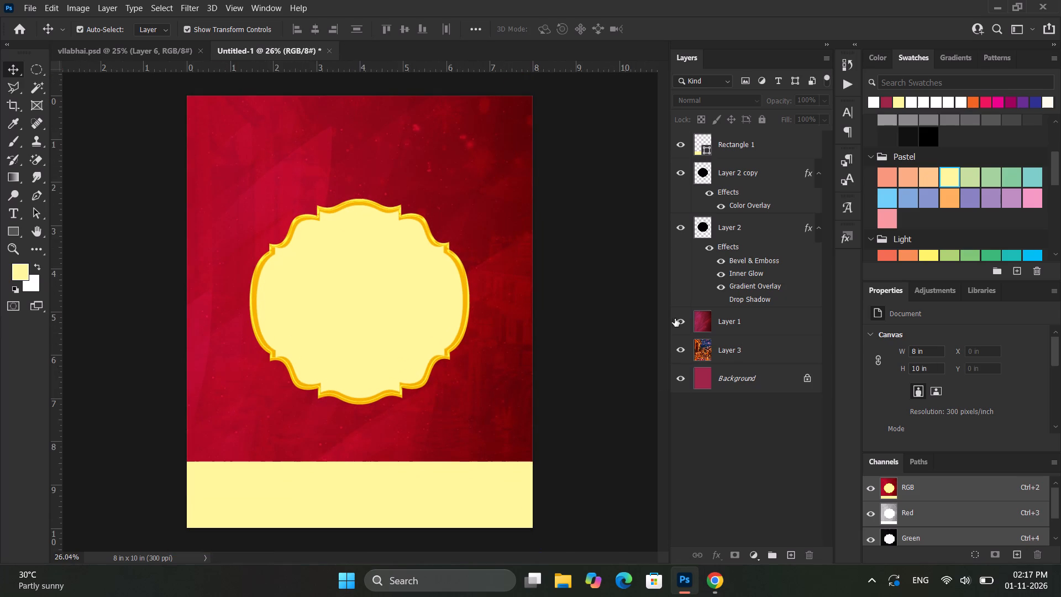
Hide and re-show Layer 1 to compare the background with and without the red texture.
{"action": "left_click", "coordinate": [682, 321]}
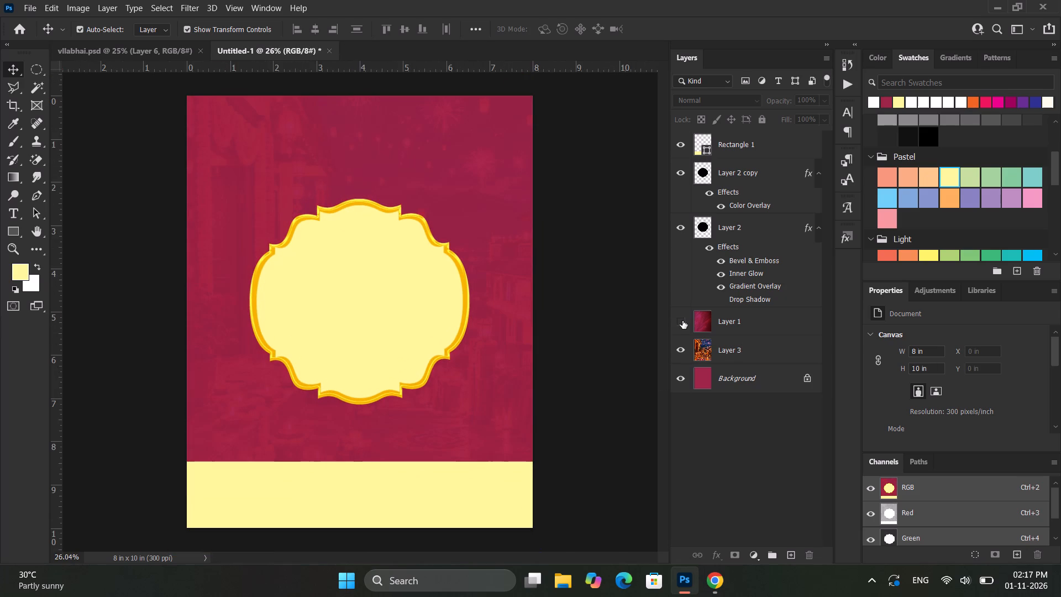
{"action": "left_click", "coordinate": [682, 321]}
{"action": "left_click", "coordinate": [602, 300]}
{"action": "scroll", "coordinate": [602, 300], "scroll_direction": "down", "scroll_amount": 2, "text": "alt"}
{"action": "scroll", "coordinate": [602, 300], "scroll_direction": "up", "scroll_amount": 2, "text": "ctrl"}
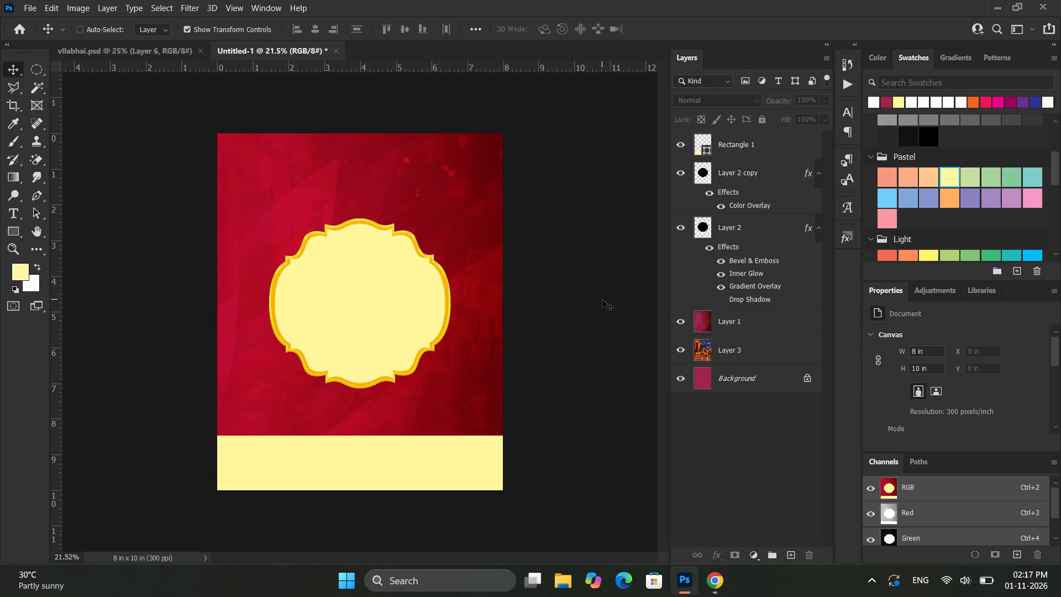
{"action": "scroll", "coordinate": [602, 300], "scroll_direction": "up", "scroll_amount": 2, "text": "ctrl"}
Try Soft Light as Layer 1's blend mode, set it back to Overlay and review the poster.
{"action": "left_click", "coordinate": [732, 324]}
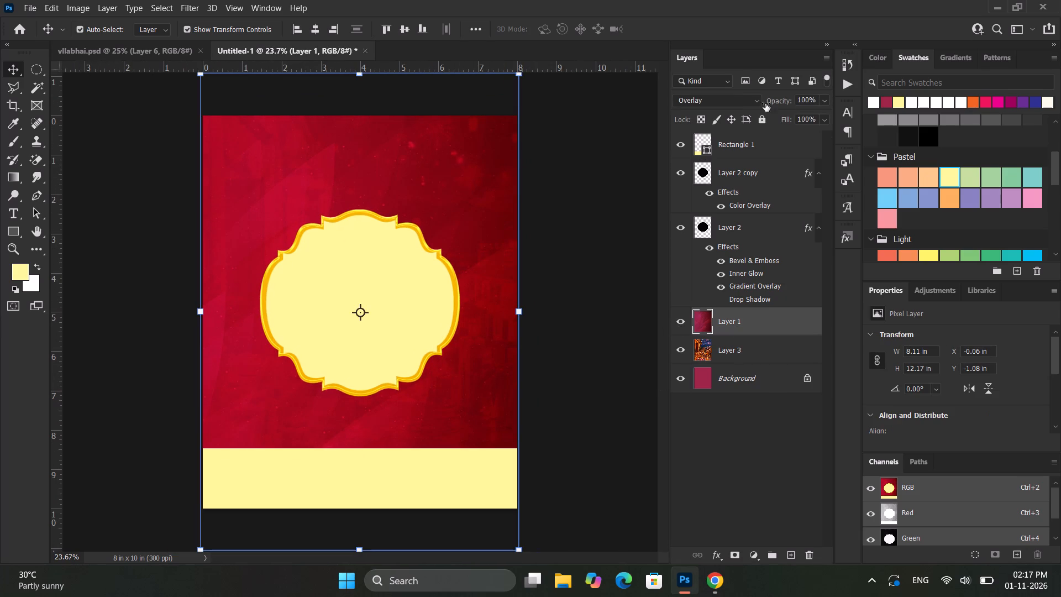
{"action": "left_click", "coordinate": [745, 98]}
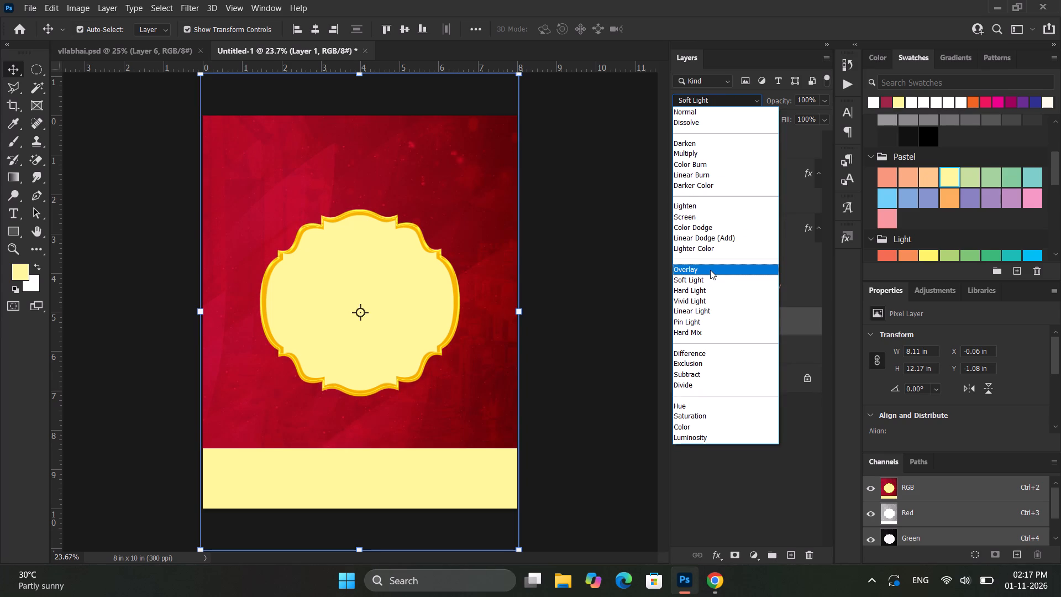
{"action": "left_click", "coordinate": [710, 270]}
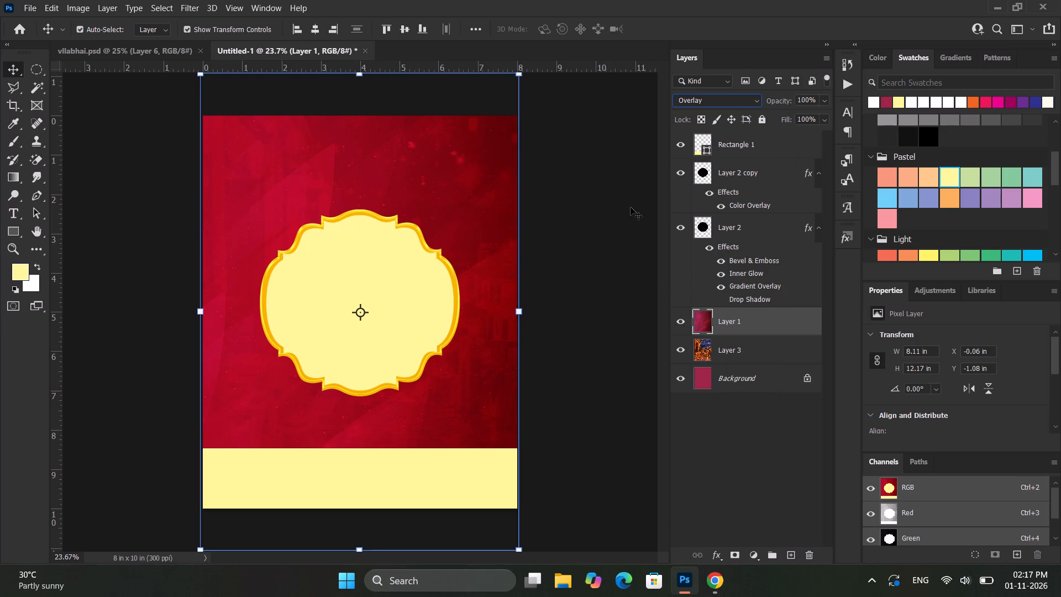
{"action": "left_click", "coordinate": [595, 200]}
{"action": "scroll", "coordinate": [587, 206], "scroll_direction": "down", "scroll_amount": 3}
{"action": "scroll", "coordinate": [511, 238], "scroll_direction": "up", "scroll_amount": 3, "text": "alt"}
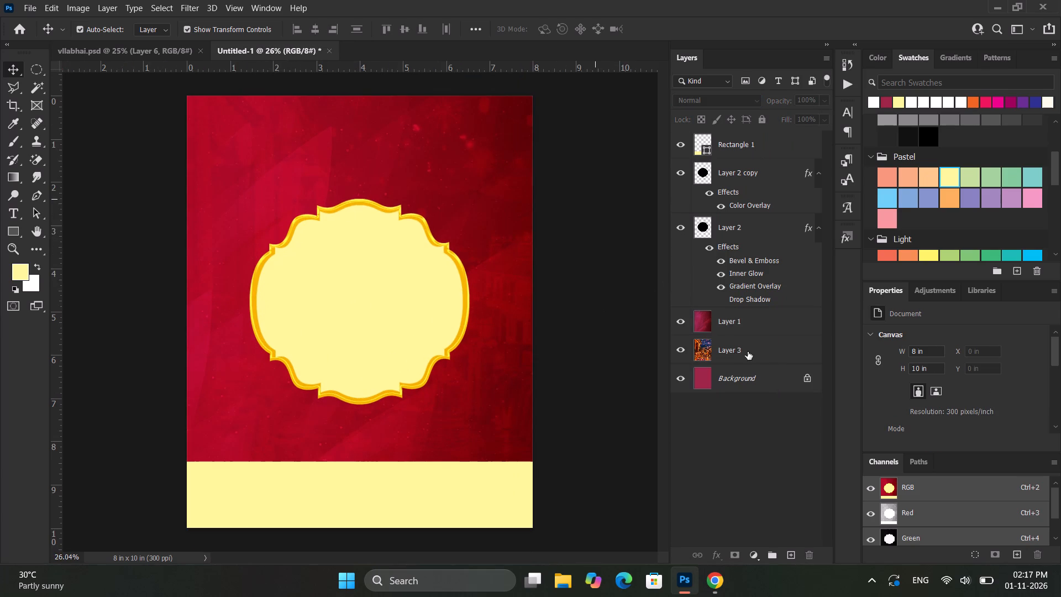
Set the opacity of Layer 1, the red texture, to 50%.
{"action": "left_click", "coordinate": [750, 329]}
{"action": "double_click", "coordinate": [808, 98]}
{"action": "left_click", "coordinate": [806, 95]}
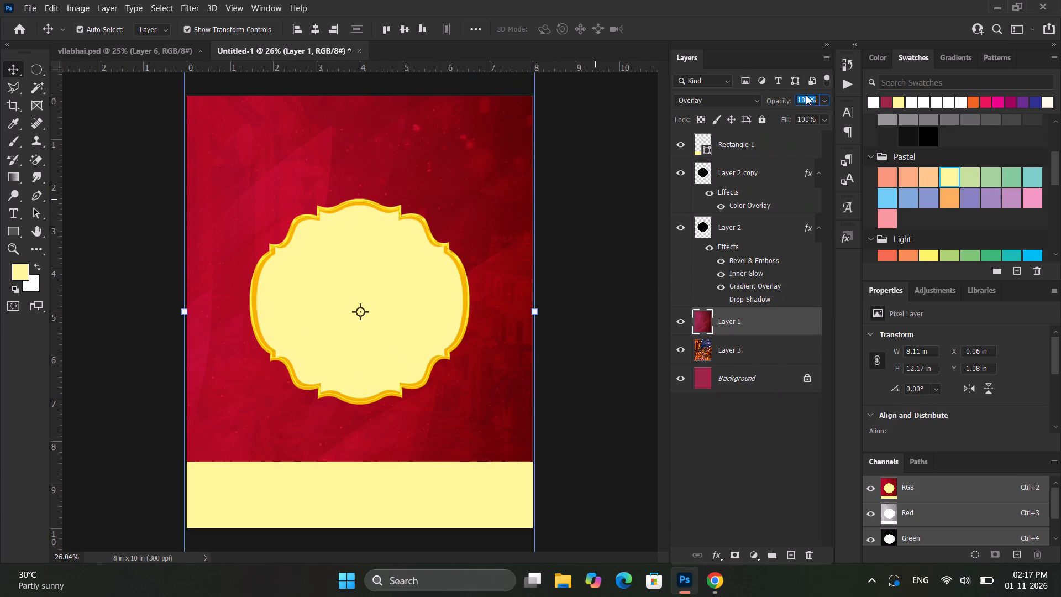
{"action": "type", "text": "50"}
{"action": "key", "text": "Return"}
Change the document background fill to a slightly darker, more saturated crimson.
{"action": "left_click", "coordinate": [602, 267]}
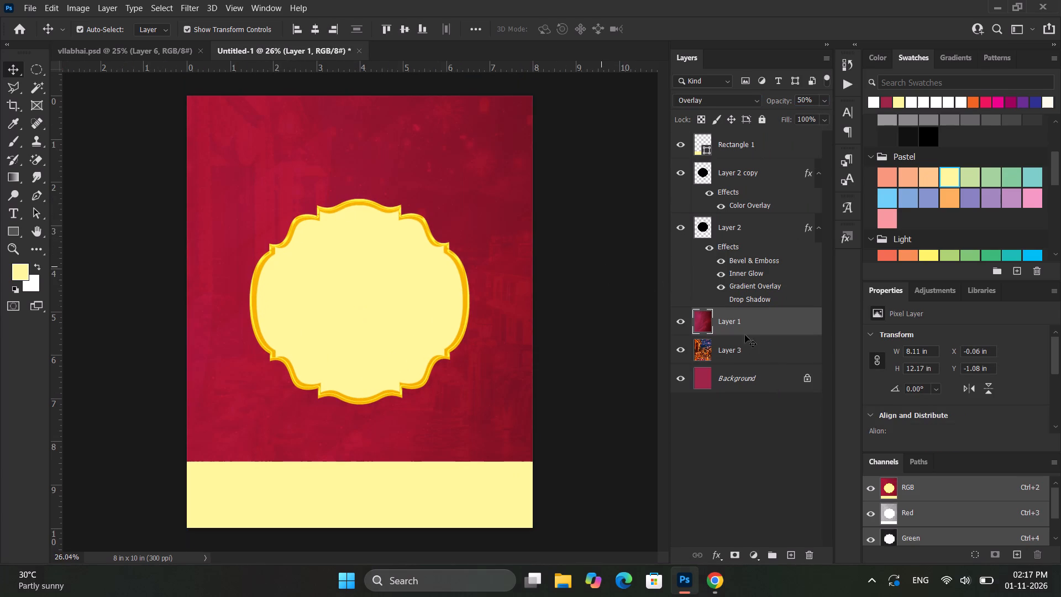
{"action": "scroll", "coordinate": [905, 369], "scroll_direction": "down", "scroll_amount": 6}
{"action": "left_click", "coordinate": [913, 394]}
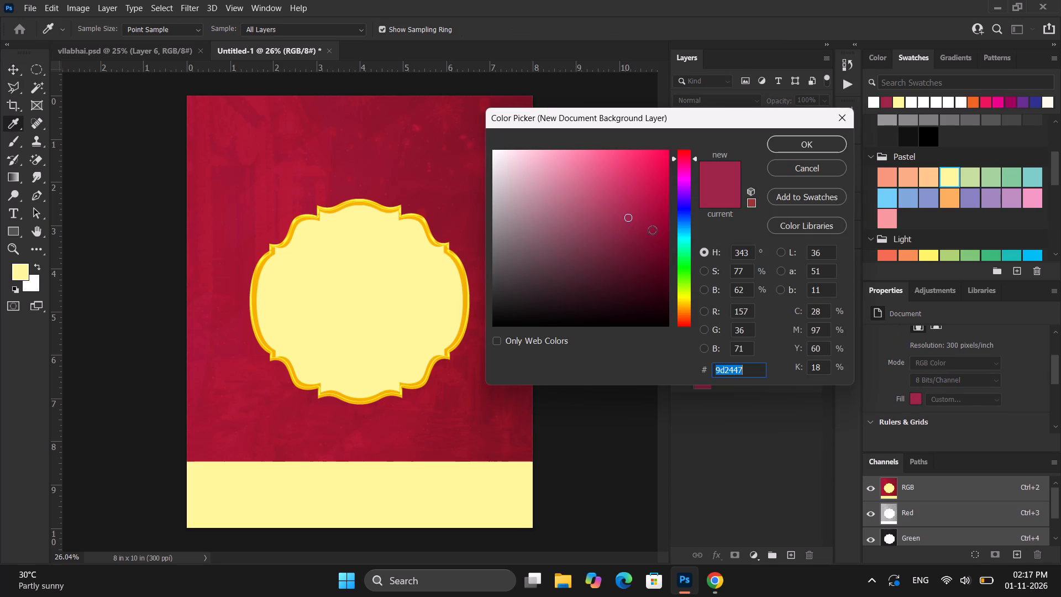
{"action": "left_click", "coordinate": [638, 227]}
{"action": "left_click", "coordinate": [801, 150]}
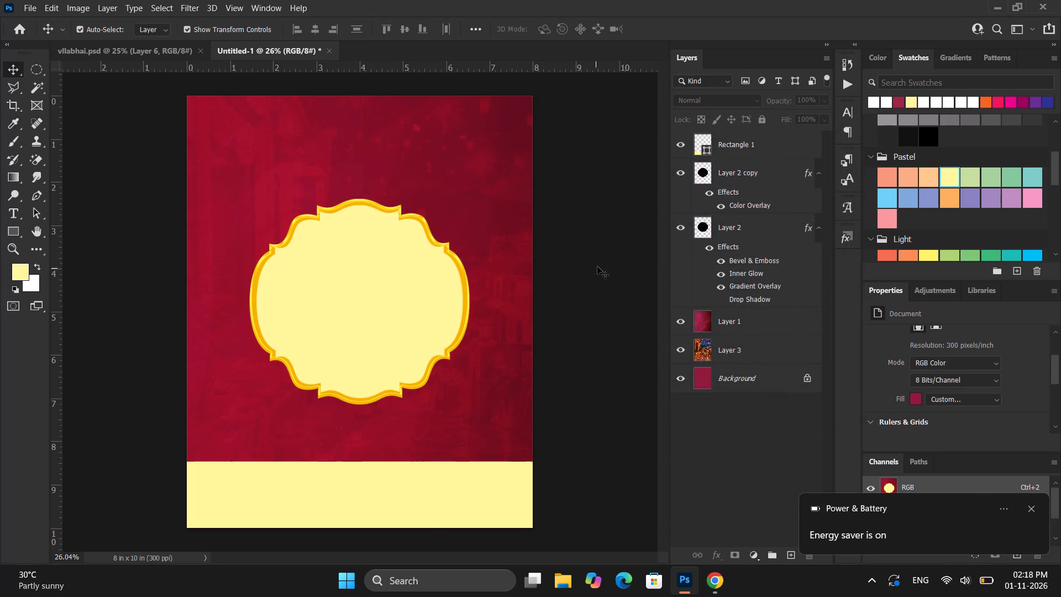
{"action": "left_click", "coordinate": [598, 265]}
Examine the poster with the new background colour at several zoom levels.
{"action": "scroll", "coordinate": [502, 292], "scroll_direction": "down", "scroll_amount": 4, "text": "alt"}
{"action": "scroll", "coordinate": [502, 292], "scroll_direction": "up", "scroll_amount": 4, "text": "ctrl"}
{"action": "scroll", "coordinate": [502, 292], "scroll_direction": "up", "scroll_amount": 1, "text": "alt"}
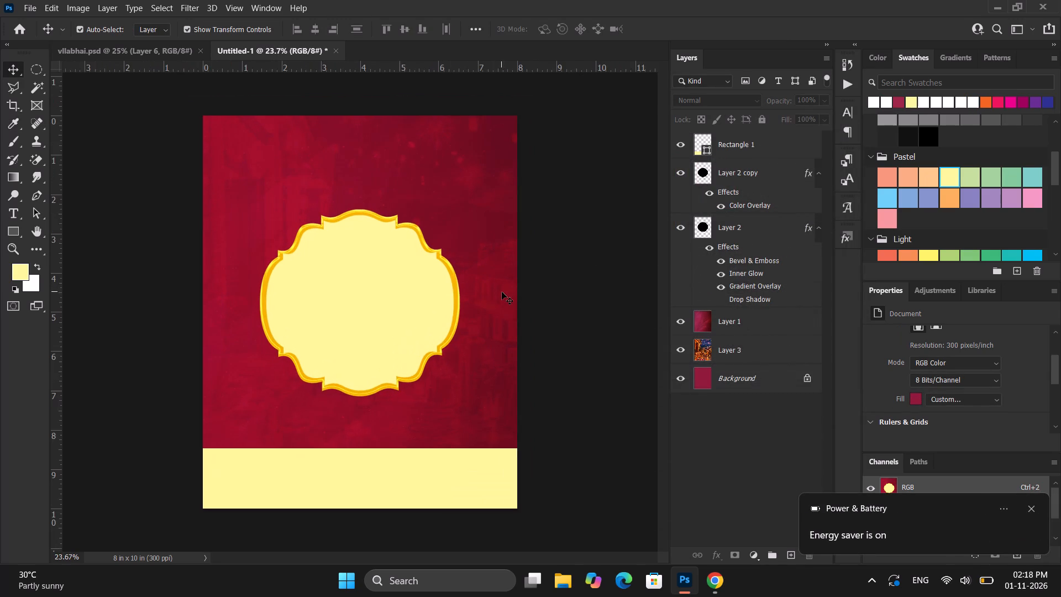
{"action": "scroll", "coordinate": [401, 358], "scroll_direction": "up", "scroll_amount": 1, "text": "alt"}
{"action": "scroll", "coordinate": [401, 358], "scroll_direction": "down", "scroll_amount": 1, "text": "alt"}
{"action": "scroll", "coordinate": [401, 350], "scroll_direction": "up", "scroll_amount": 2, "text": "ctrl"}
{"action": "scroll", "coordinate": [401, 350], "scroll_direction": "down", "scroll_amount": 2, "text": "alt"}
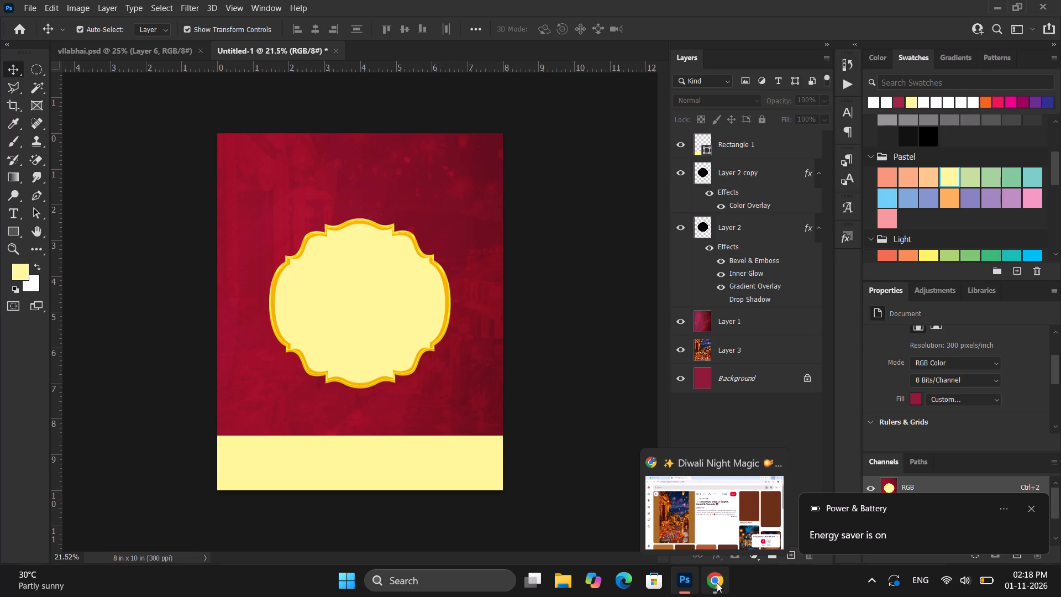
{"action": "scroll", "coordinate": [365, 242], "scroll_direction": "up", "scroll_amount": 2, "text": "alt"}
{"action": "scroll", "coordinate": [365, 242], "scroll_direction": "down", "scroll_amount": 1, "text": "alt"}
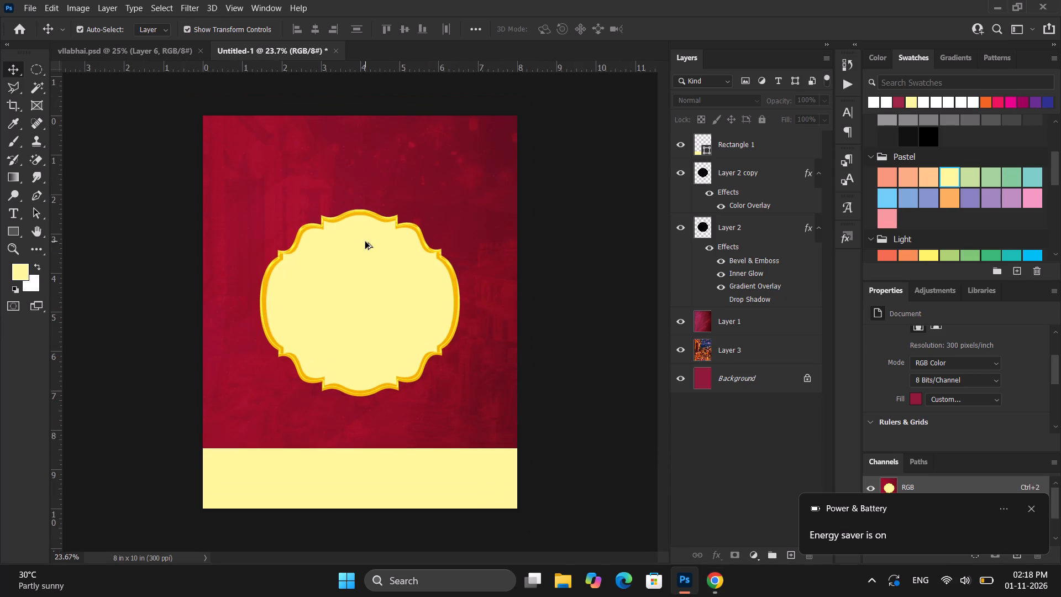
{"action": "scroll", "coordinate": [365, 242], "scroll_direction": "up", "scroll_amount": 1, "text": "alt"}
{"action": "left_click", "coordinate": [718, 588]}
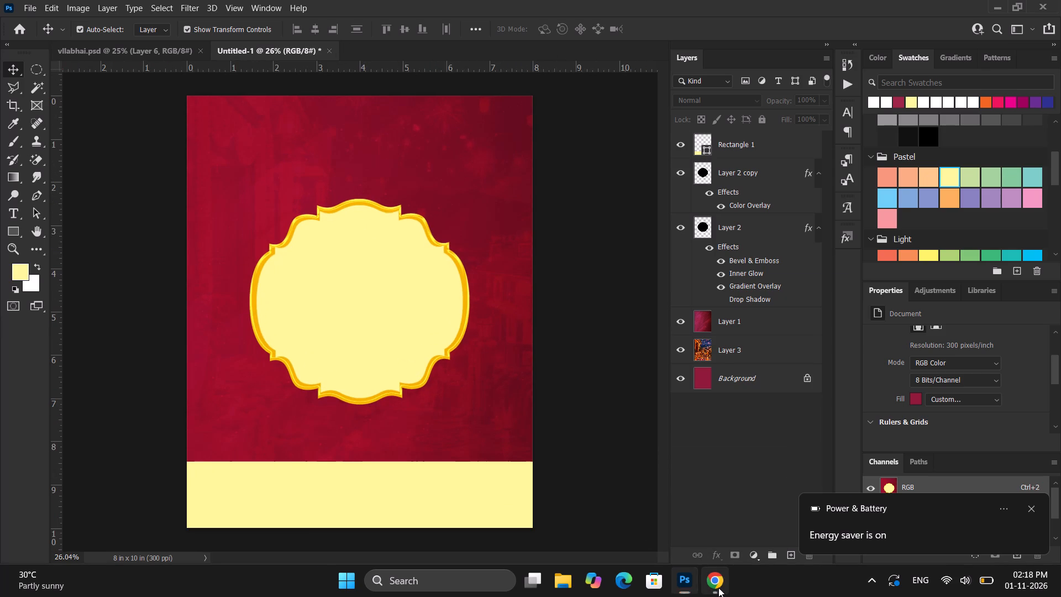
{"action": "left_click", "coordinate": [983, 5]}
Find the earlier Diwali poster "diwali pahat 6" in the Downloads folder and open it.
{"action": "key", "text": "ctrl+o"}
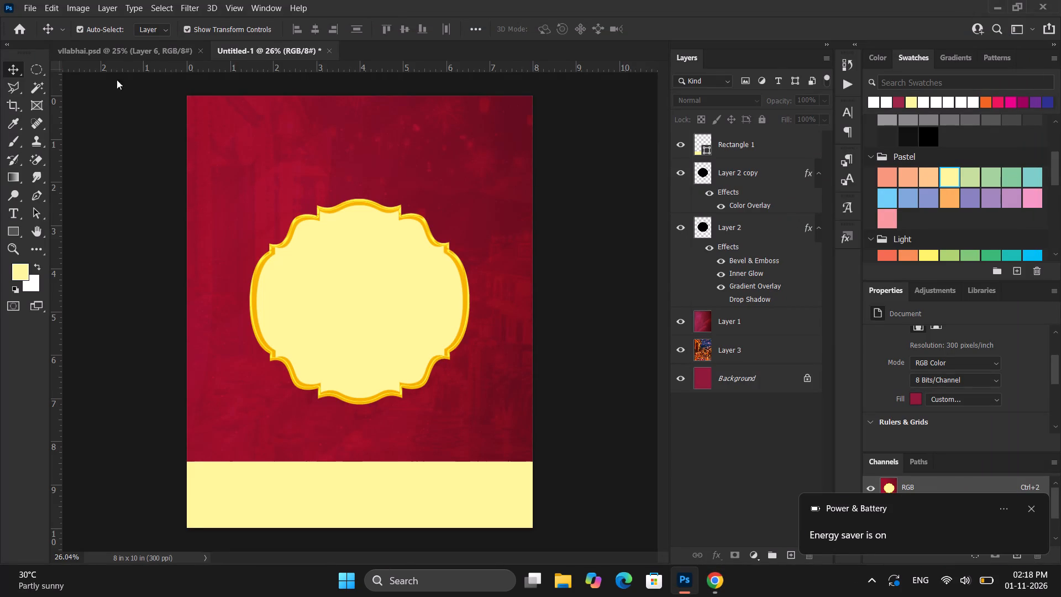
{"action": "scroll", "coordinate": [372, 200], "scroll_direction": "down", "scroll_amount": 1}
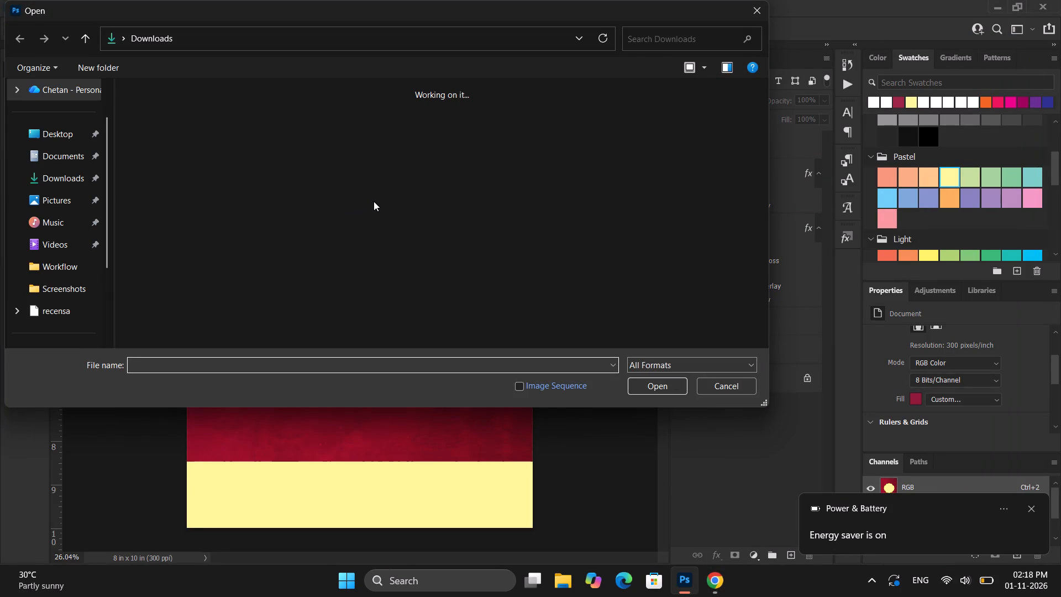
{"action": "left_click", "coordinate": [49, 184]}
{"action": "scroll", "coordinate": [376, 216], "scroll_direction": "down", "scroll_amount": 9}
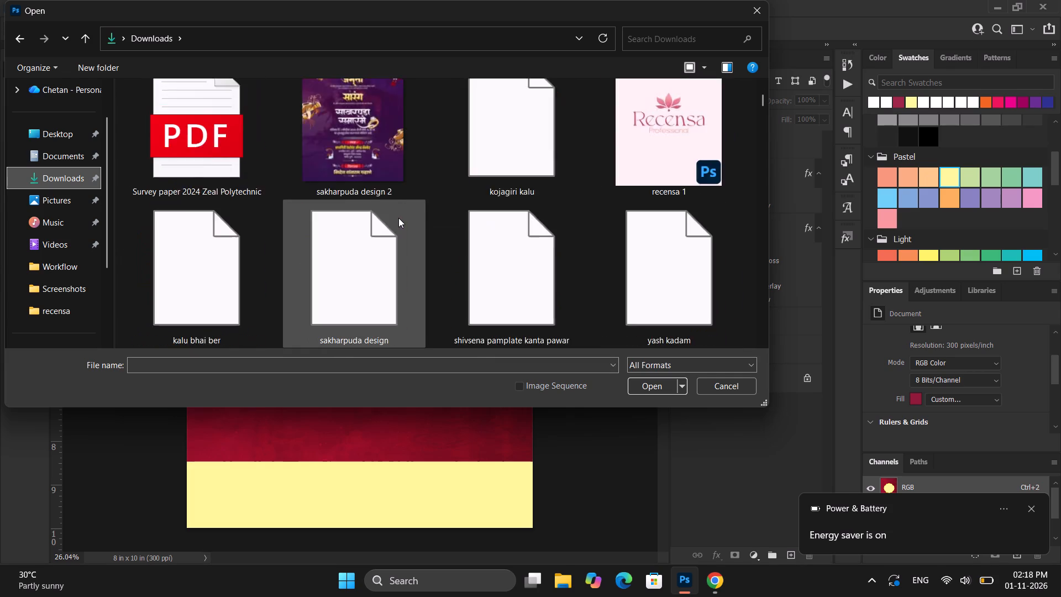
{"action": "scroll", "coordinate": [398, 218], "scroll_direction": "down", "scroll_amount": 1}
{"action": "scroll", "coordinate": [398, 218], "scroll_direction": "up", "scroll_amount": 2}
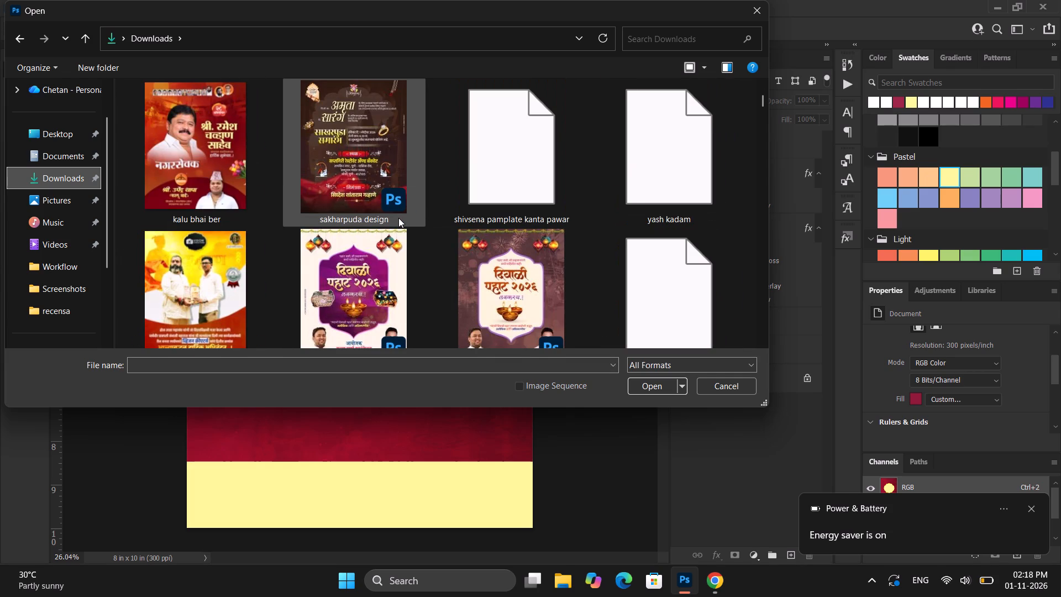
{"action": "scroll", "coordinate": [399, 218], "scroll_direction": "down", "scroll_amount": 1}
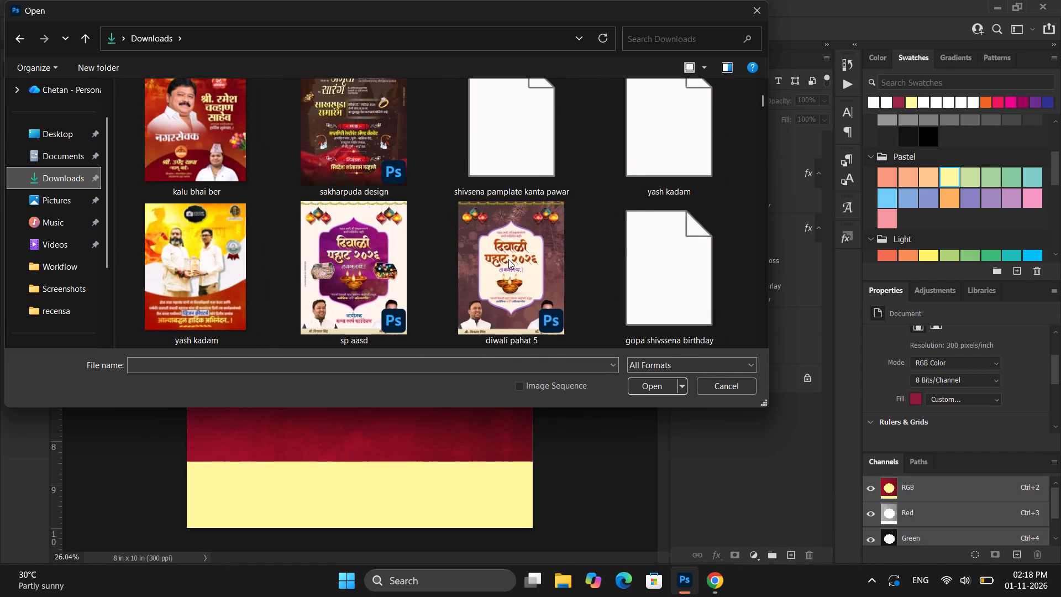
{"action": "scroll", "coordinate": [346, 267], "scroll_direction": "up", "scroll_amount": 2}
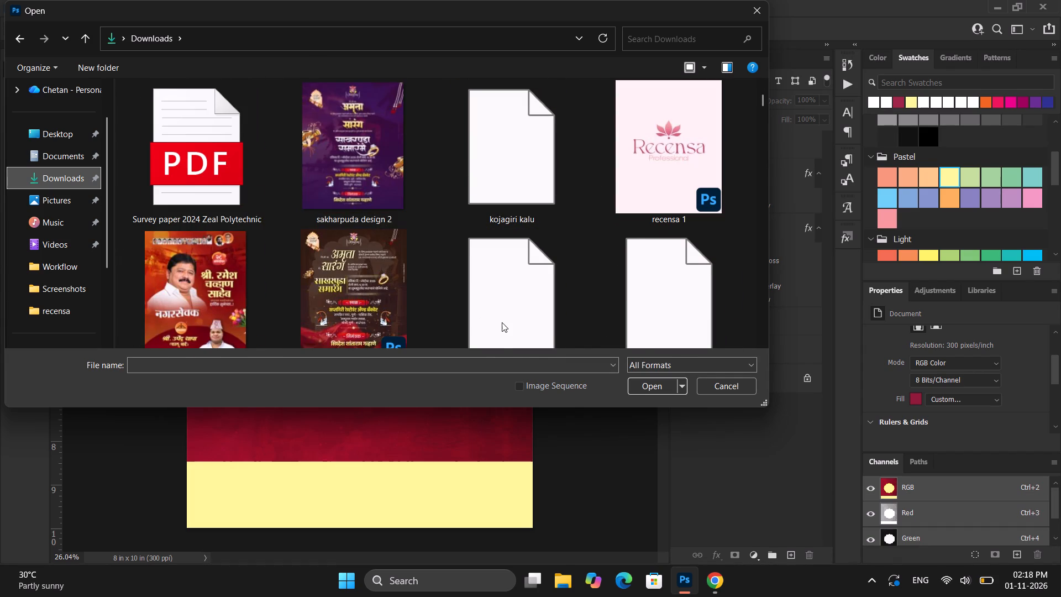
{"action": "scroll", "coordinate": [502, 322], "scroll_direction": "down", "scroll_amount": 1}
{"action": "scroll", "coordinate": [502, 322], "scroll_direction": "up", "scroll_amount": 2}
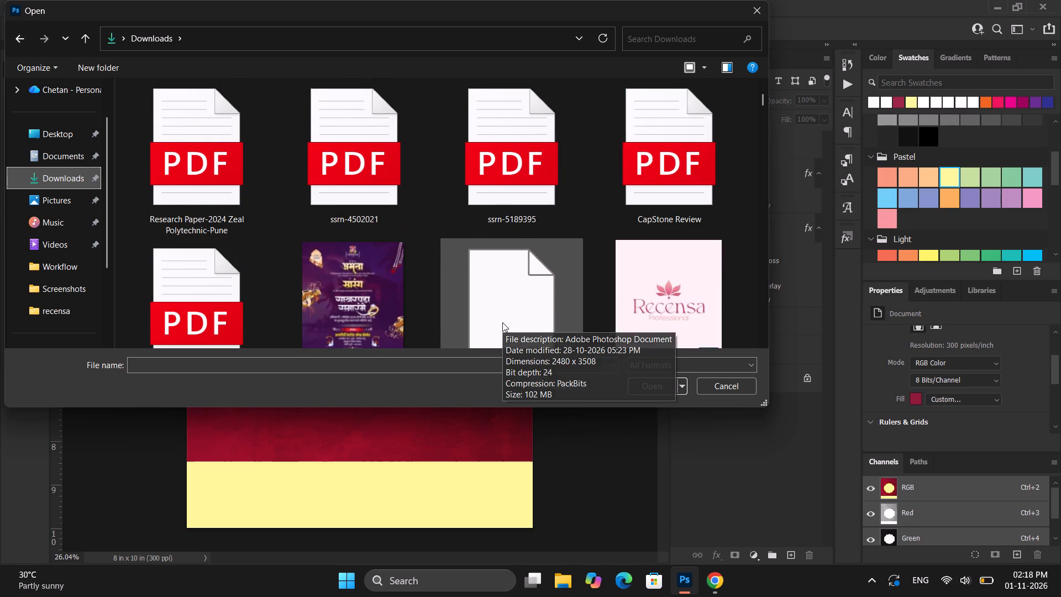
{"action": "scroll", "coordinate": [502, 322], "scroll_direction": "up", "scroll_amount": 2}
{"action": "scroll", "coordinate": [502, 321], "scroll_direction": "down", "scroll_amount": 5}
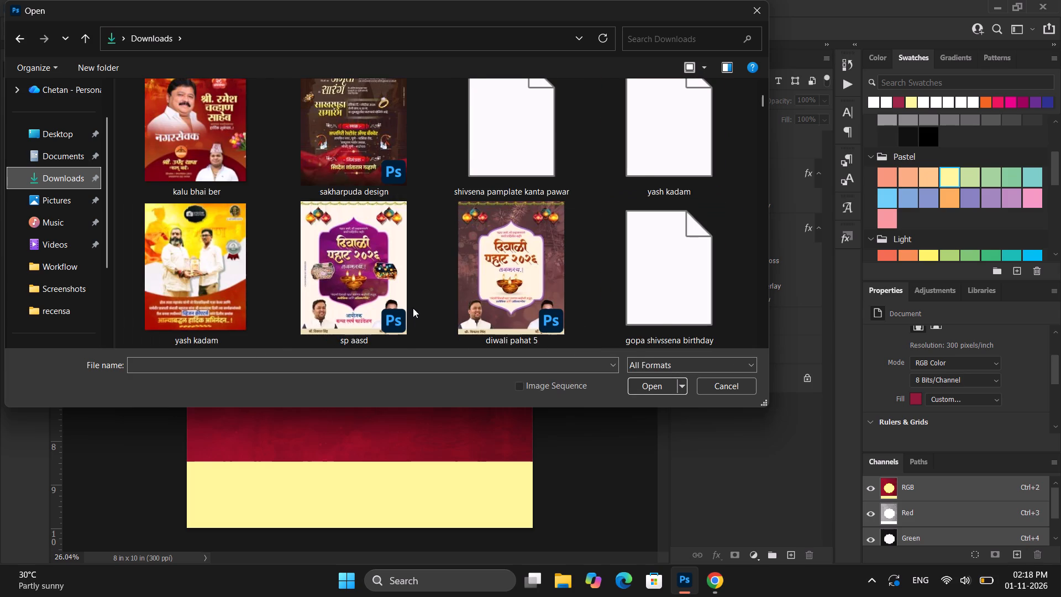
{"action": "scroll", "coordinate": [412, 306], "scroll_direction": "down", "scroll_amount": 4}
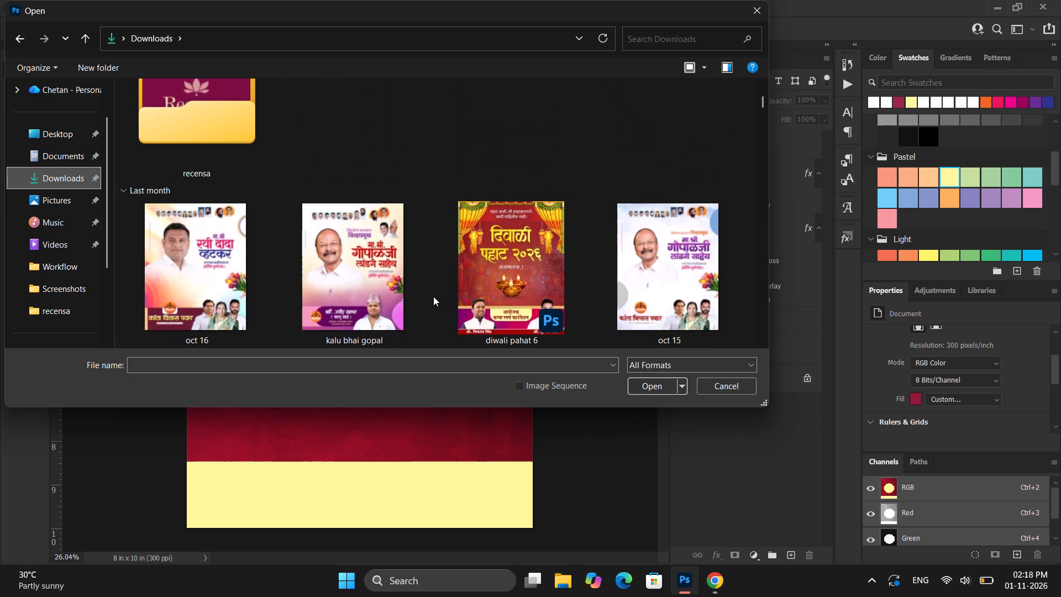
{"action": "scroll", "coordinate": [474, 284], "scroll_direction": "down", "scroll_amount": 1}
{"action": "scroll", "coordinate": [475, 284], "scroll_direction": "up", "scroll_amount": 1}
{"action": "left_click", "coordinate": [508, 149]}
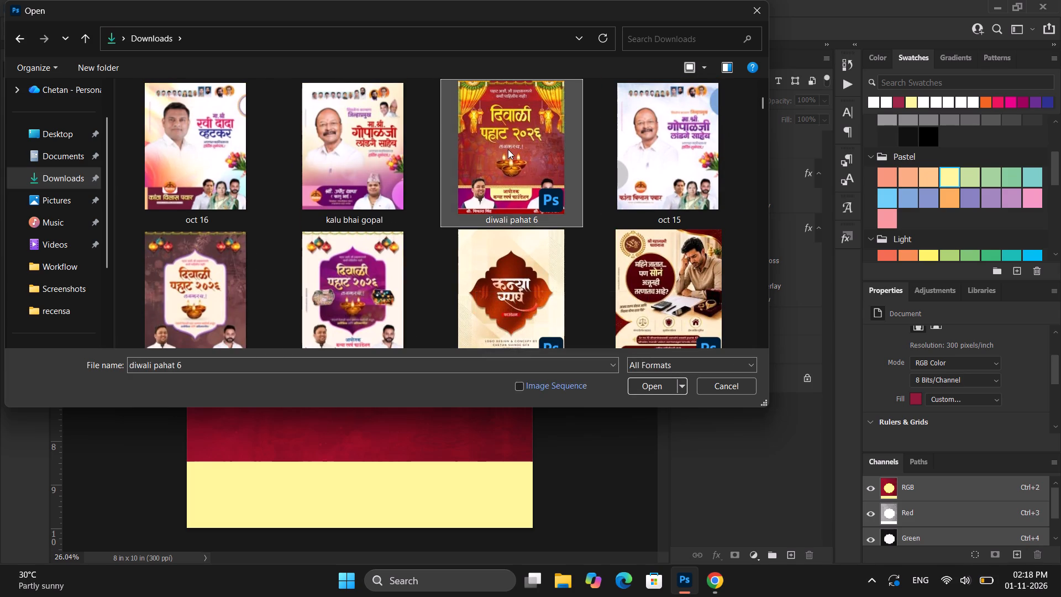
{"action": "key", "text": "Return"}
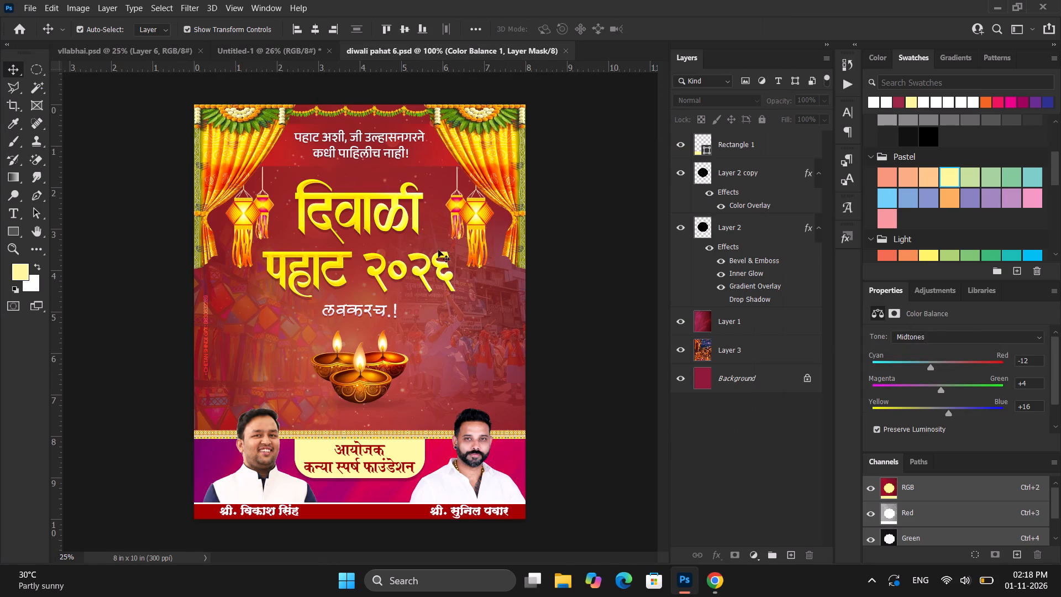
Copy the flower garland, Layer 12 copy 2, from diwali pahat 6 into Untitled-1, centred horizontally along the poster's top edge.
{"action": "left_click", "coordinate": [579, 142]}
{"action": "left_click", "coordinate": [504, 155]}
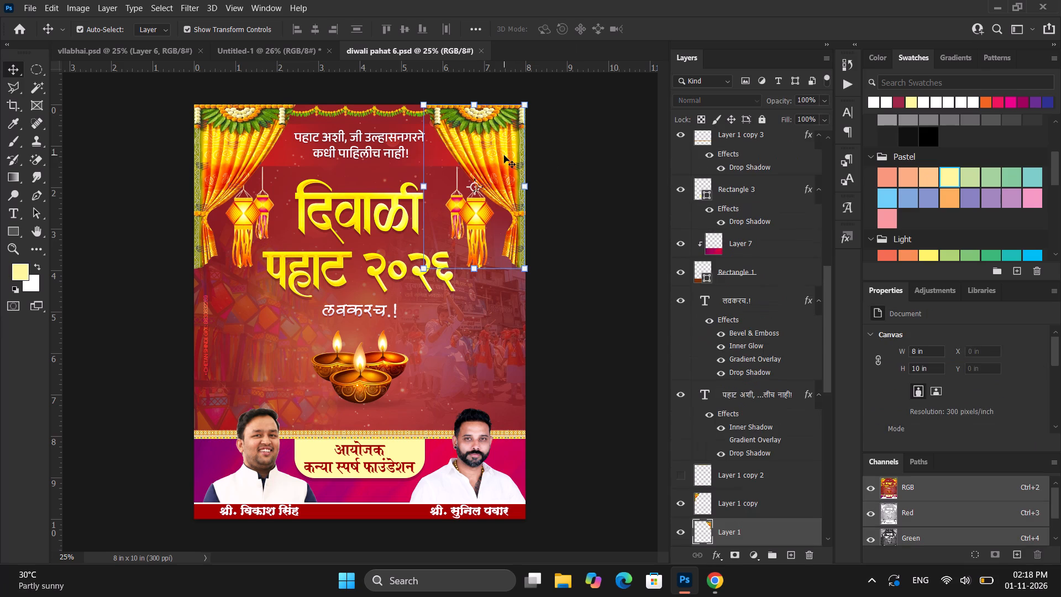
{"action": "left_click", "coordinate": [365, 114]}
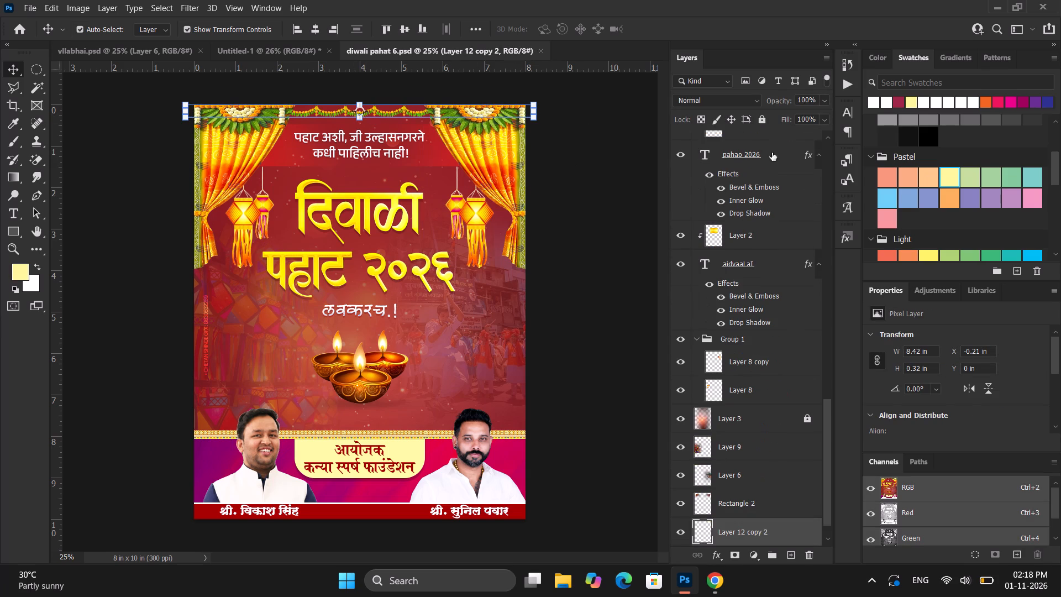
{"action": "left_click_drag", "start_coordinate": [789, 540], "coordinate": [254, 53]}
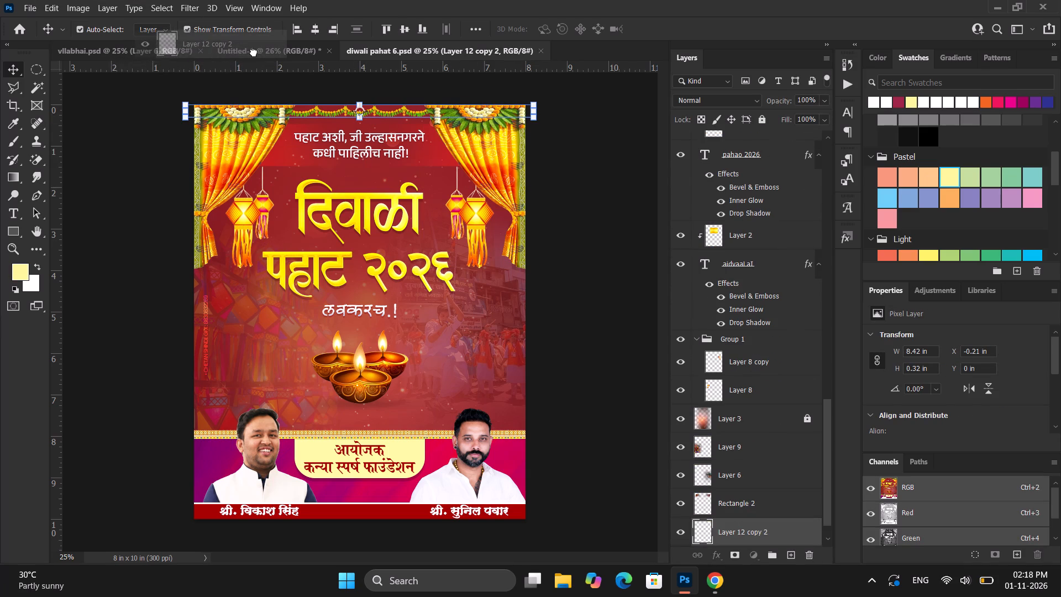
{"action": "left_click_drag", "start_coordinate": [254, 53], "coordinate": [346, 127]}
{"action": "left_click", "coordinate": [312, 24]}
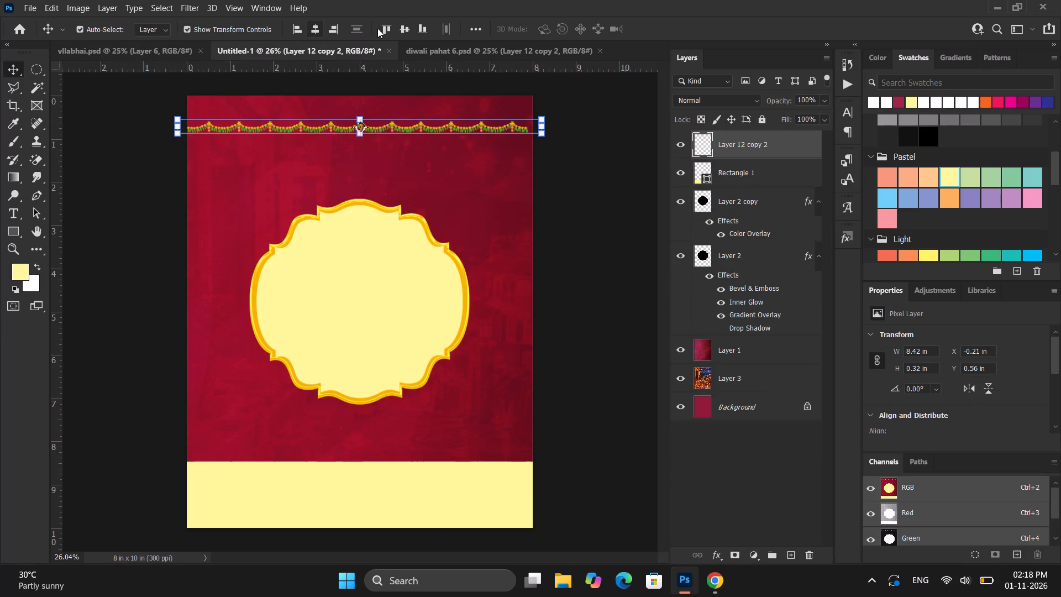
{"action": "left_click", "coordinate": [391, 26]}
{"action": "left_click", "coordinate": [604, 213]}
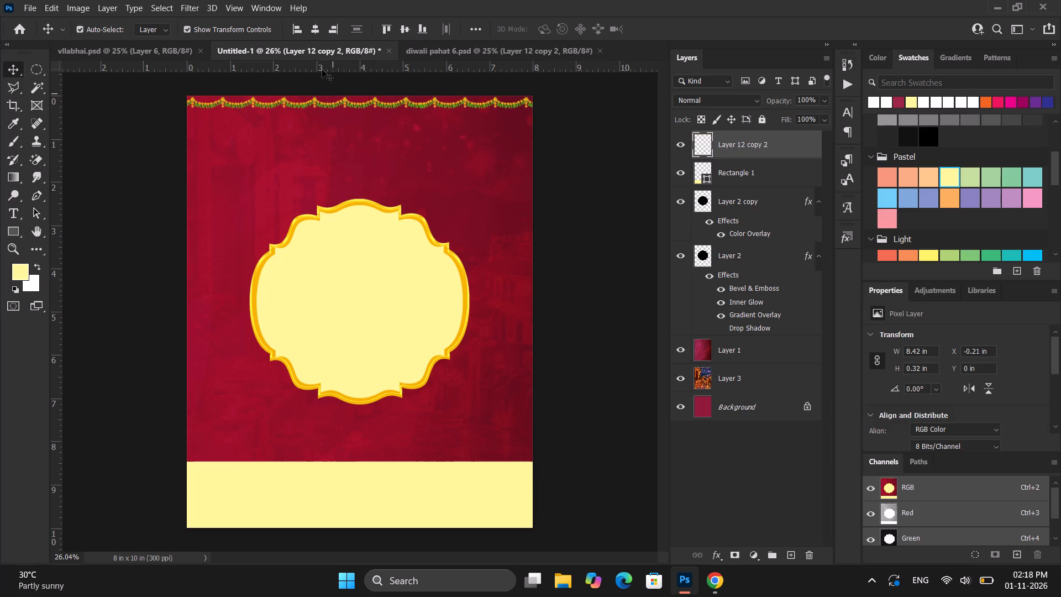
Copy the hanging lanterns, Group 1, from diwali pahat 6 into Untitled-1 and centre the group horizontally.
{"action": "left_click", "coordinate": [486, 50]}
{"action": "left_click", "coordinate": [249, 213]}
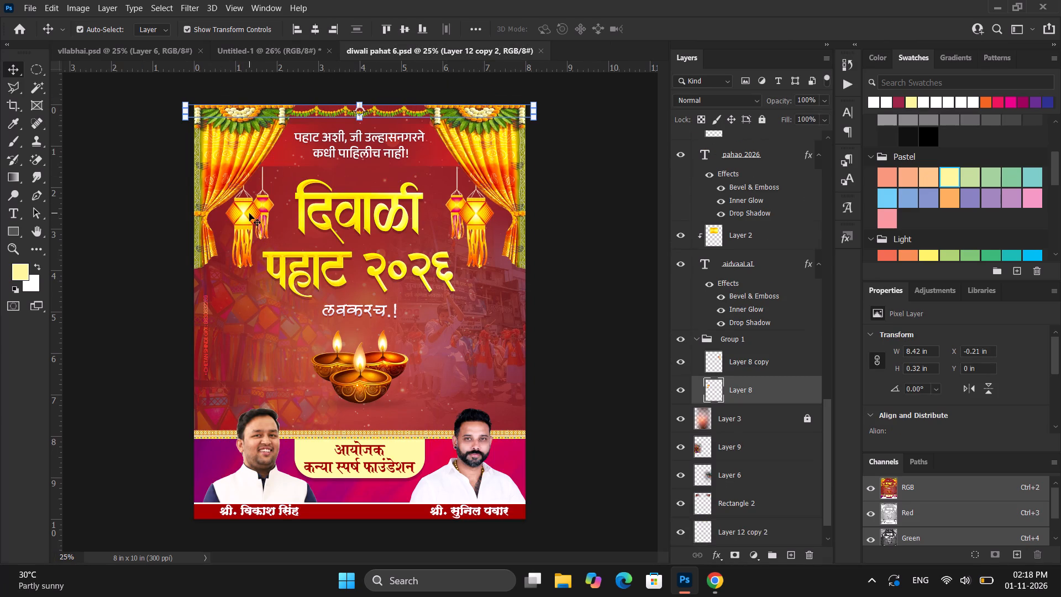
{"action": "left_click", "coordinate": [755, 373], "text": "ctrl"}
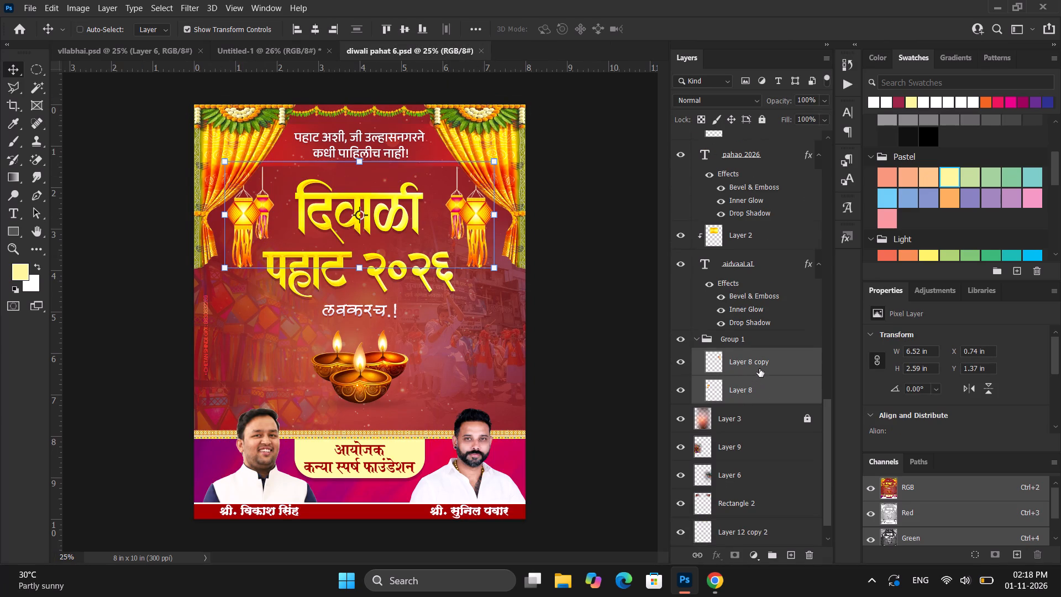
{"action": "left_click", "coordinate": [754, 342]}
{"action": "left_click_drag", "start_coordinate": [763, 341], "coordinate": [280, 53]}
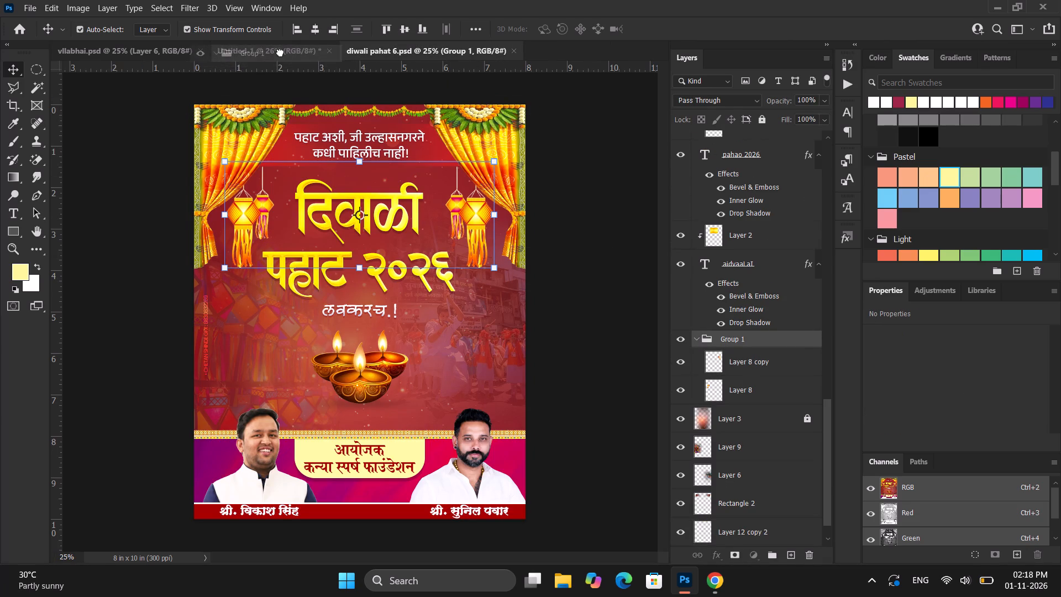
{"action": "left_click_drag", "start_coordinate": [280, 53], "coordinate": [328, 166]}
{"action": "left_click", "coordinate": [312, 28]}
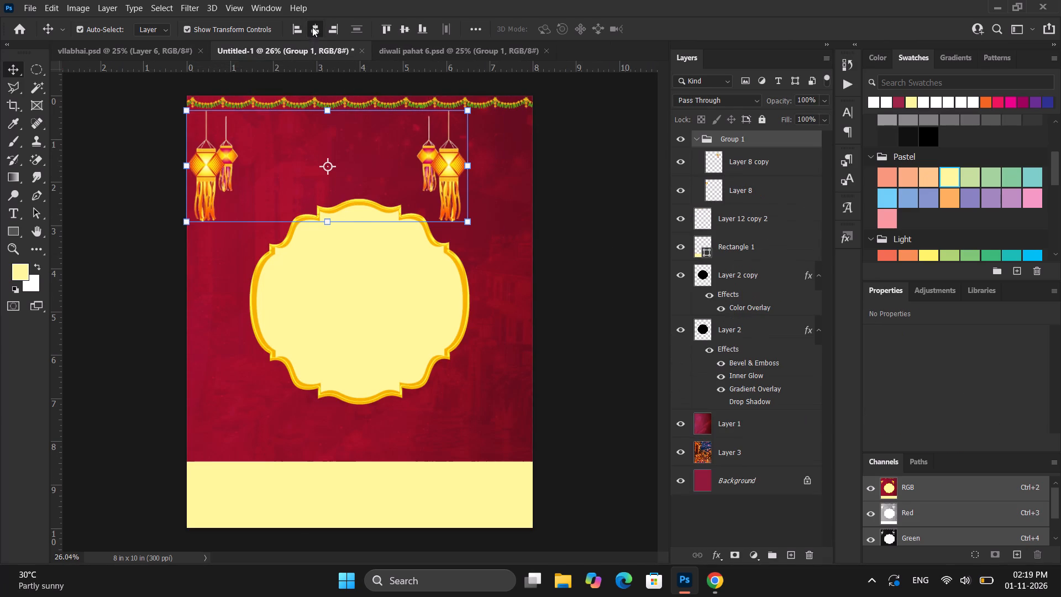
Move the lantern group straight up to about Y 327 px so its strings hang from the garland.
{"action": "key", "text": "ctrl+t"}
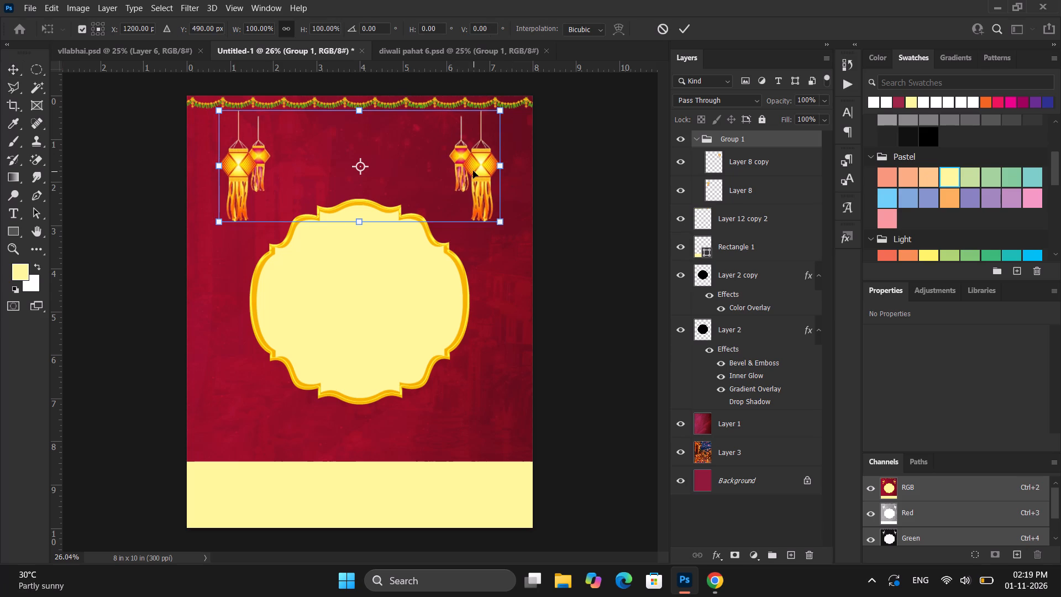
{"action": "left_click_drag", "start_coordinate": [473, 169], "coordinate": [471, 147], "text": "shift"}
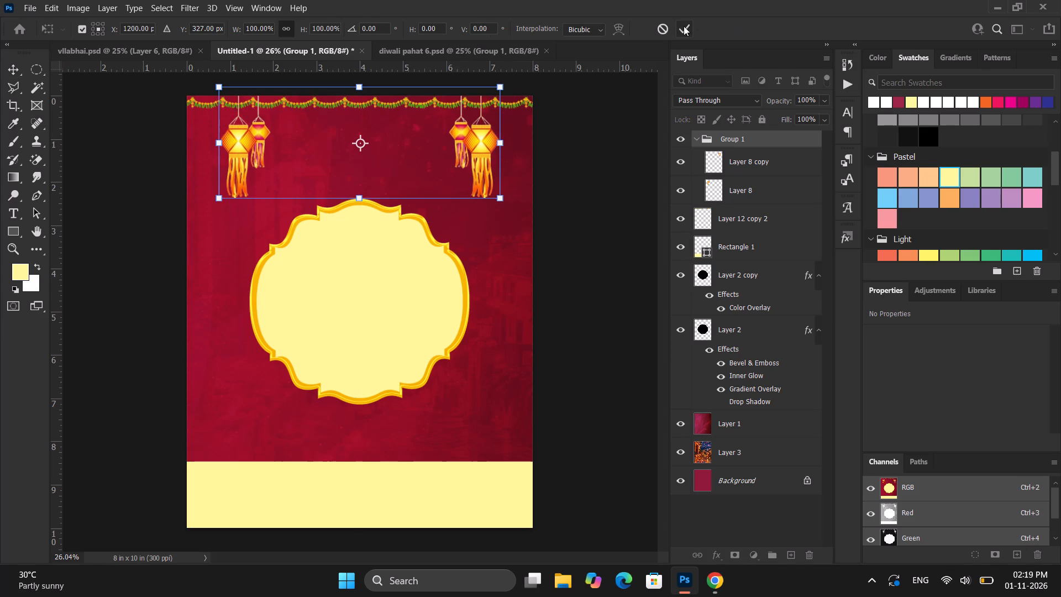
{"action": "left_click", "coordinate": [681, 22]}
{"action": "left_click", "coordinate": [606, 179]}
{"action": "left_click", "coordinate": [569, 210]}
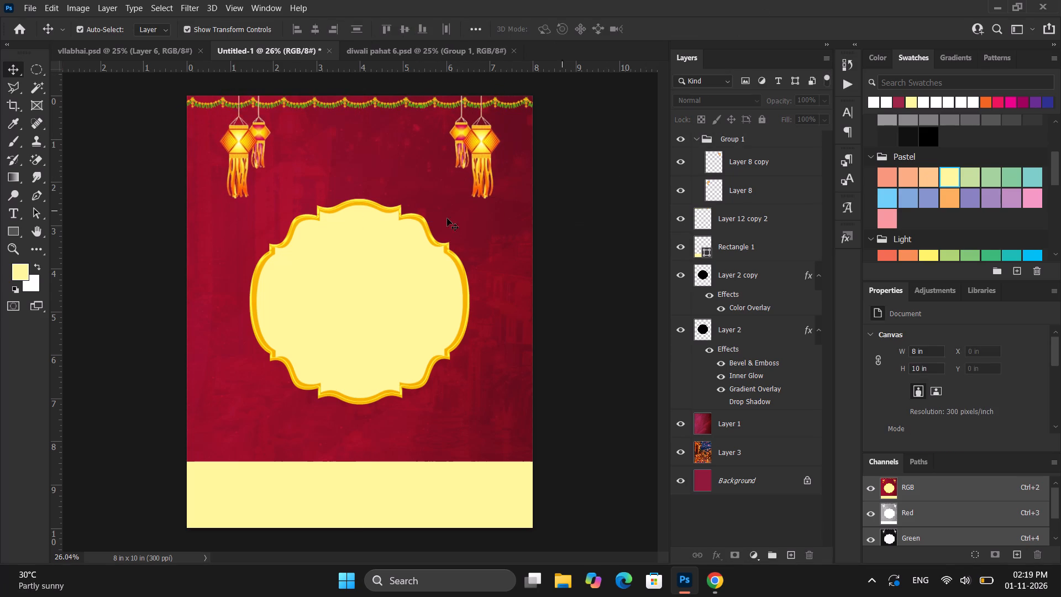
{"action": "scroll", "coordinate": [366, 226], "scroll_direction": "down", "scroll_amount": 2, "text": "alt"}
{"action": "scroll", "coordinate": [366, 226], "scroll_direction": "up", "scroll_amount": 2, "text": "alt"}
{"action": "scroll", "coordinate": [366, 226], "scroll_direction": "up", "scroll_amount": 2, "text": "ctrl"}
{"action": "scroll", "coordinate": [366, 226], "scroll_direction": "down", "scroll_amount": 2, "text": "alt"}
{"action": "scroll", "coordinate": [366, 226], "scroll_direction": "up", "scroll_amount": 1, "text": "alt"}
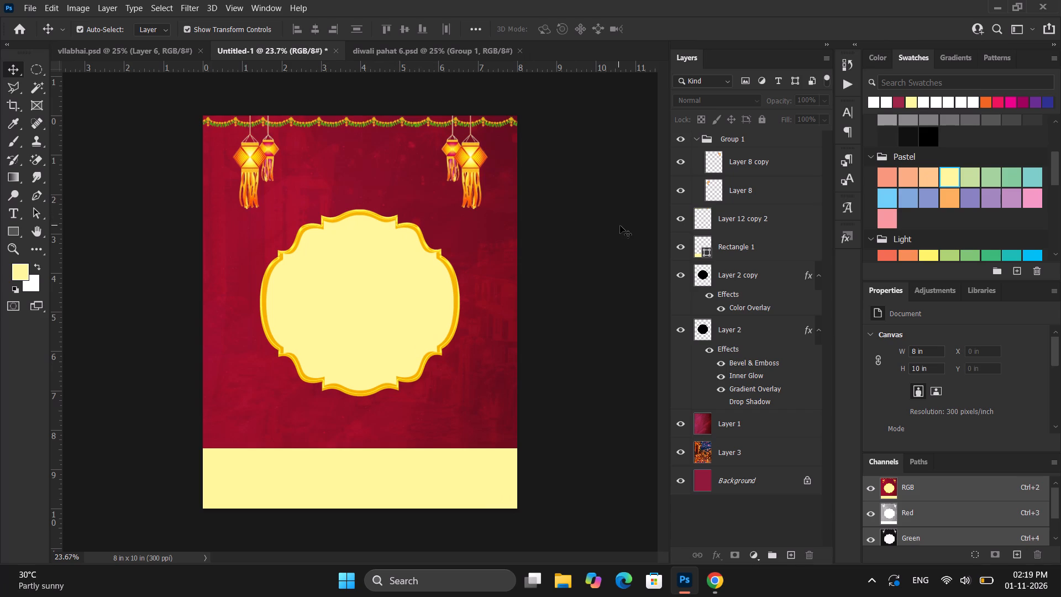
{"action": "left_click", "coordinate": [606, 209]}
Copy the three lit diyas, Layer 5, from diwali pahat 6 into Untitled-1, just below the gold-bordered label.
{"action": "left_click", "coordinate": [406, 61]}
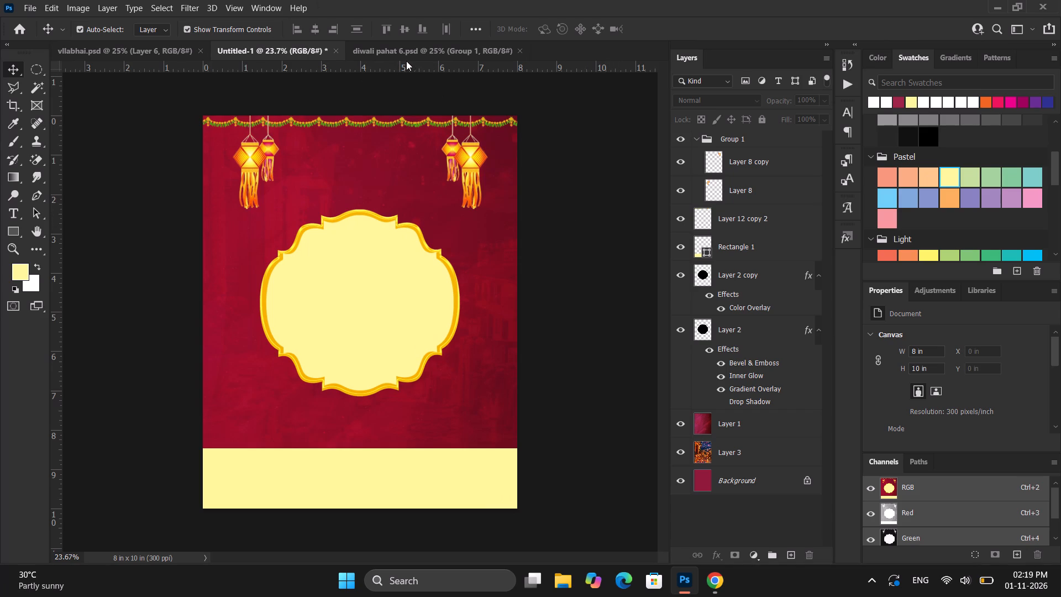
{"action": "left_click", "coordinate": [412, 55]}
{"action": "scroll", "coordinate": [473, 175], "scroll_direction": "down", "scroll_amount": 2, "text": "alt"}
{"action": "left_click", "coordinate": [569, 160]}
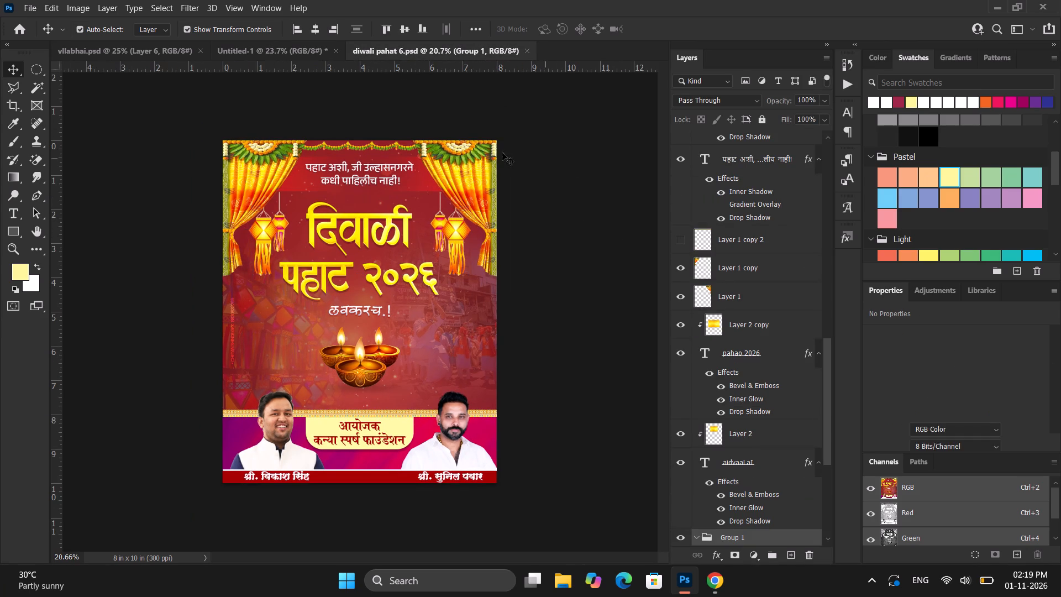
{"action": "scroll", "coordinate": [492, 149], "scroll_direction": "down", "scroll_amount": 1, "text": "alt"}
{"action": "scroll", "coordinate": [492, 149], "scroll_direction": "up", "scroll_amount": 2, "text": "alt"}
{"action": "scroll", "coordinate": [339, 296], "scroll_direction": "up", "scroll_amount": 3, "text": "alt"}
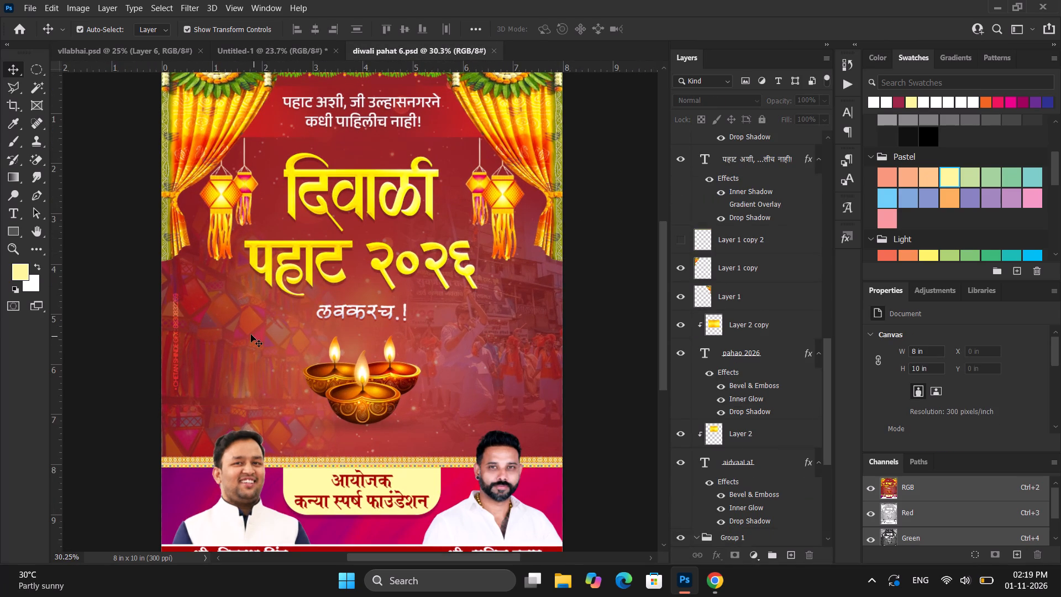
{"action": "left_click", "coordinate": [251, 334]}
{"action": "left_click", "coordinate": [385, 374]}
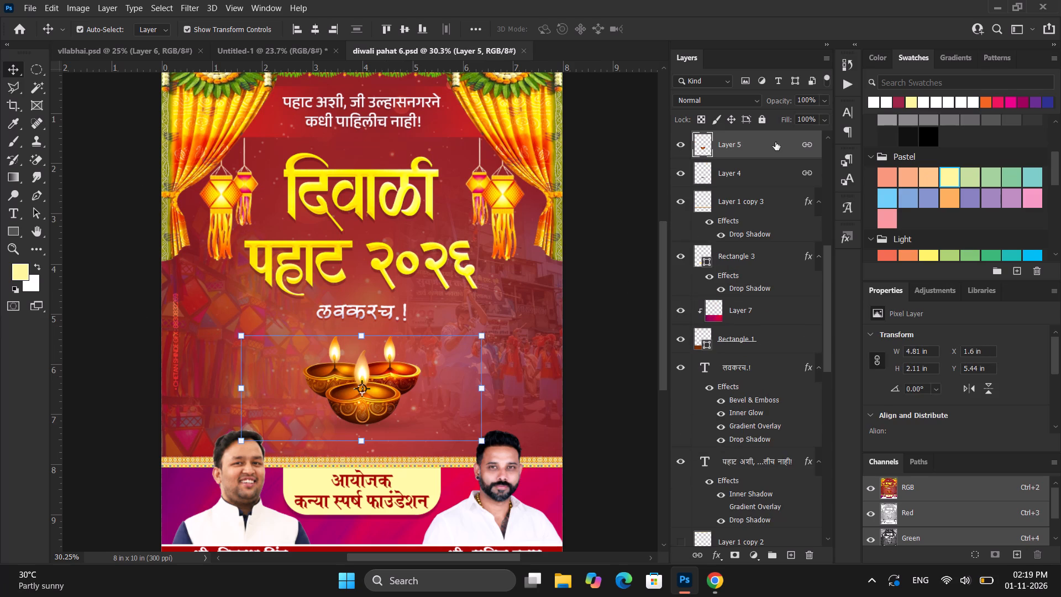
{"action": "left_click_drag", "start_coordinate": [769, 145], "coordinate": [361, 418]}
{"action": "left_click_drag", "start_coordinate": [356, 403], "coordinate": [342, 389]}
{"action": "key", "text": "ctrl+z"}
{"action": "left_click_drag", "start_coordinate": [598, 334], "coordinate": [587, 343]}
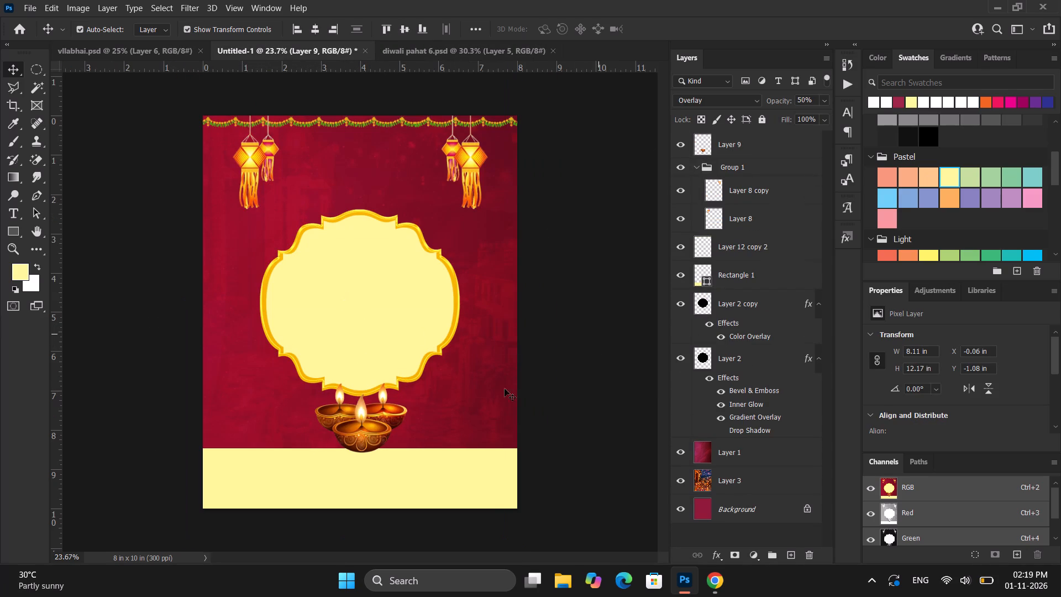
Centre the diyas horizontally and move them straight up to about Y 5.92 in, overlapping the label's bottom edge.
{"action": "left_click", "coordinate": [371, 424]}
{"action": "left_click", "coordinate": [319, 33]}
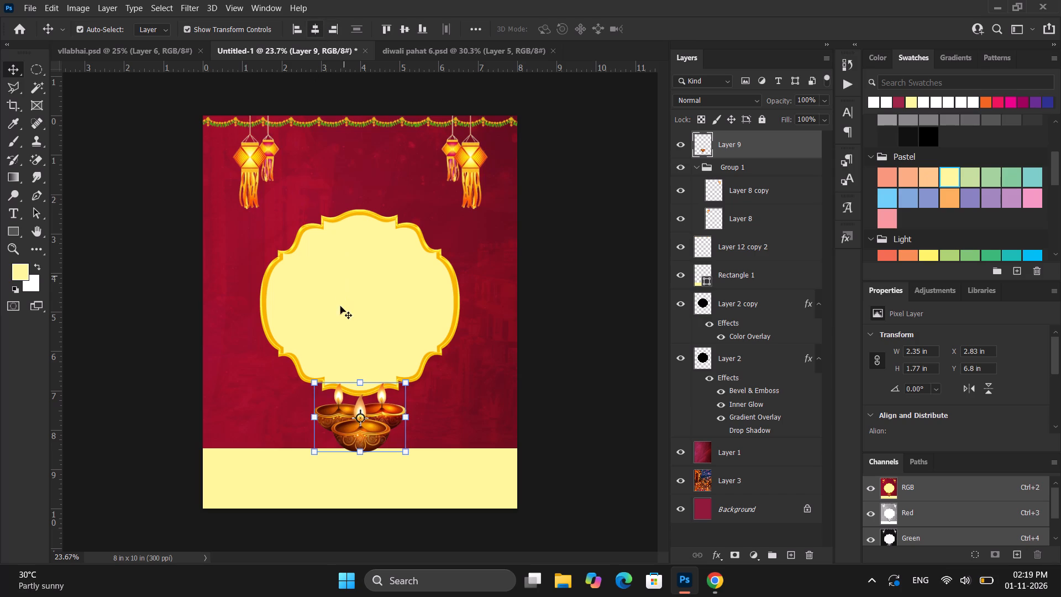
{"action": "left_click_drag", "start_coordinate": [382, 410], "coordinate": [377, 389], "text": "shift"}
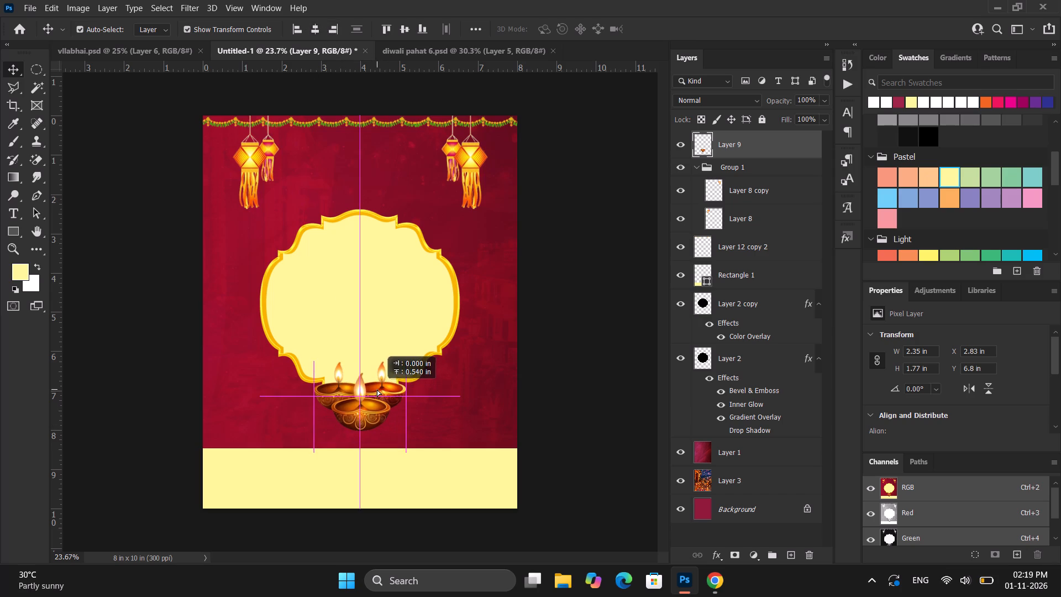
{"action": "left_click_drag", "start_coordinate": [377, 389], "coordinate": [366, 357], "text": "shift"}
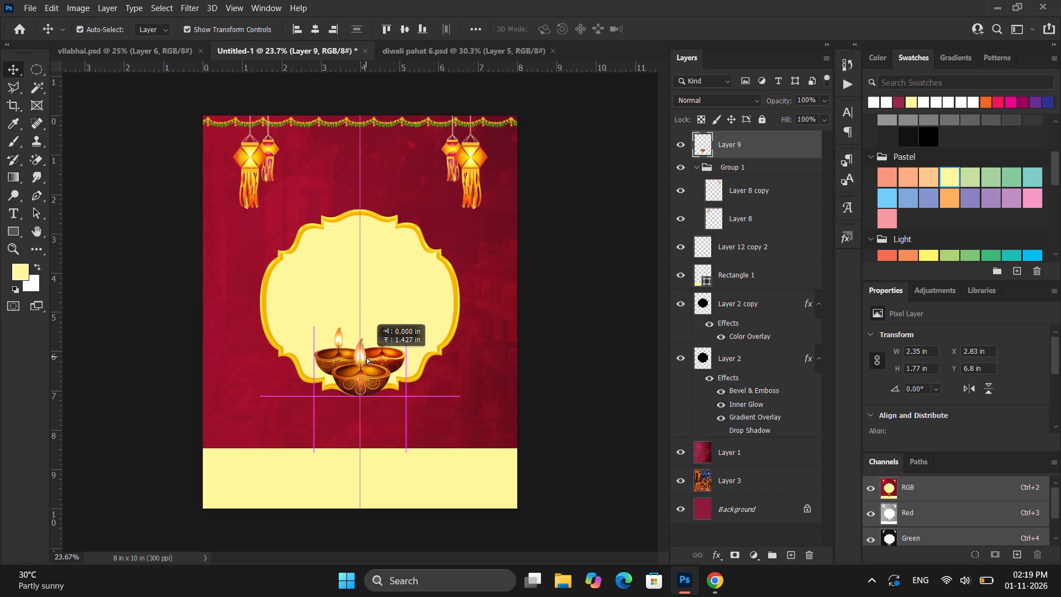
{"action": "left_click_drag", "start_coordinate": [366, 357], "coordinate": [364, 376], "text": "shift"}
{"action": "left_click", "coordinate": [571, 366]}
Choose the Brush tool, add a new empty layer, and place it directly beneath the diyas' Layer 9.
{"action": "scroll", "coordinate": [328, 421], "scroll_direction": "up", "scroll_amount": 5, "text": "alt"}
{"action": "scroll", "coordinate": [355, 391], "scroll_direction": "up", "scroll_amount": 4, "text": "ctrl"}
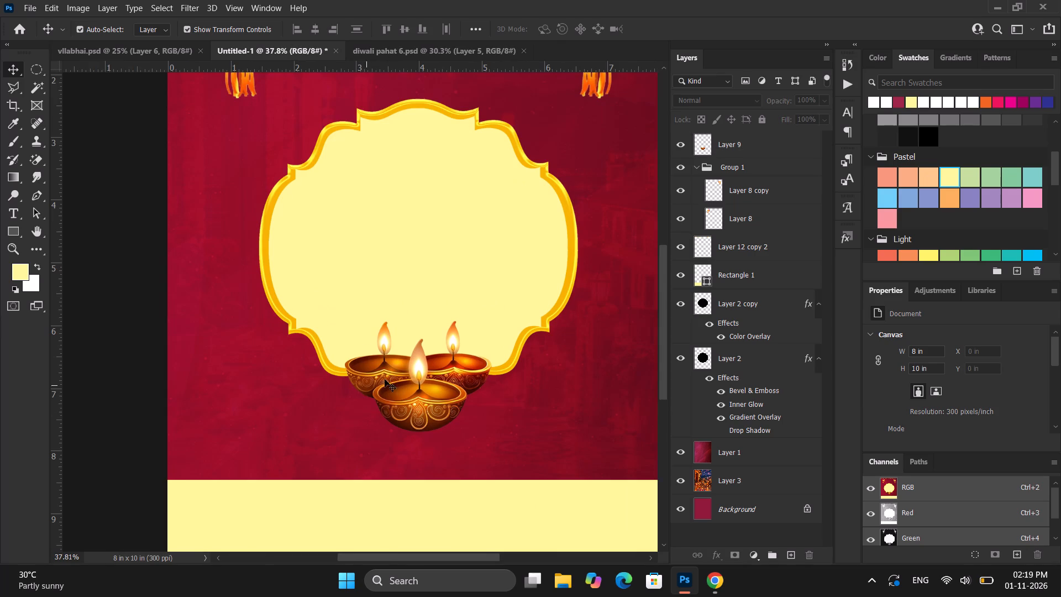
{"action": "scroll", "coordinate": [385, 379], "scroll_direction": "up", "scroll_amount": 4, "text": "ctrl"}
{"action": "left_click", "coordinate": [423, 375]}
{"action": "left_click", "coordinate": [18, 144]}
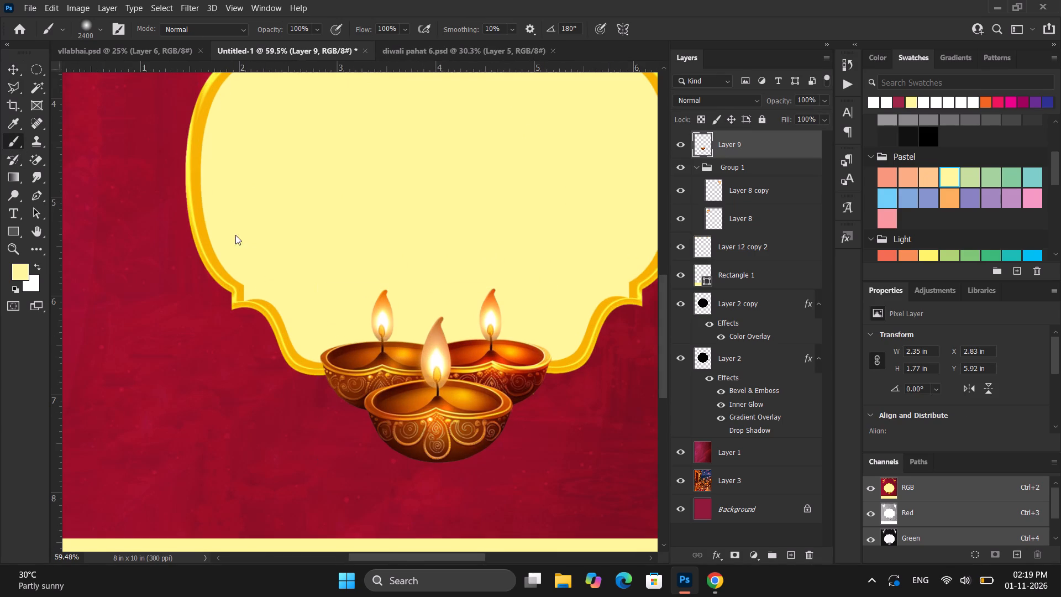
{"action": "left_click", "coordinate": [793, 561]}
{"action": "left_click_drag", "start_coordinate": [759, 137], "coordinate": [759, 180]}
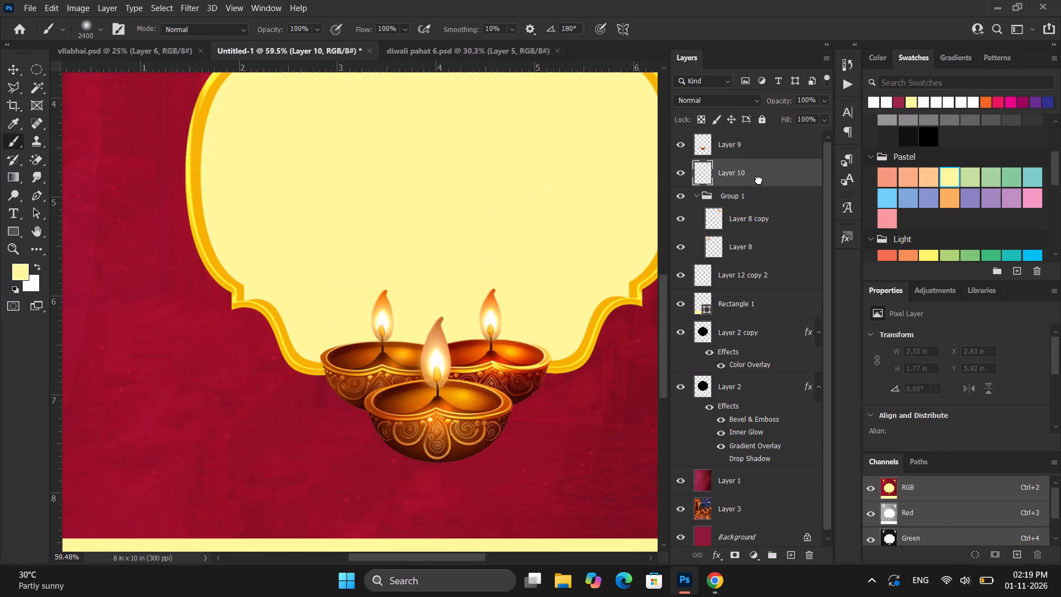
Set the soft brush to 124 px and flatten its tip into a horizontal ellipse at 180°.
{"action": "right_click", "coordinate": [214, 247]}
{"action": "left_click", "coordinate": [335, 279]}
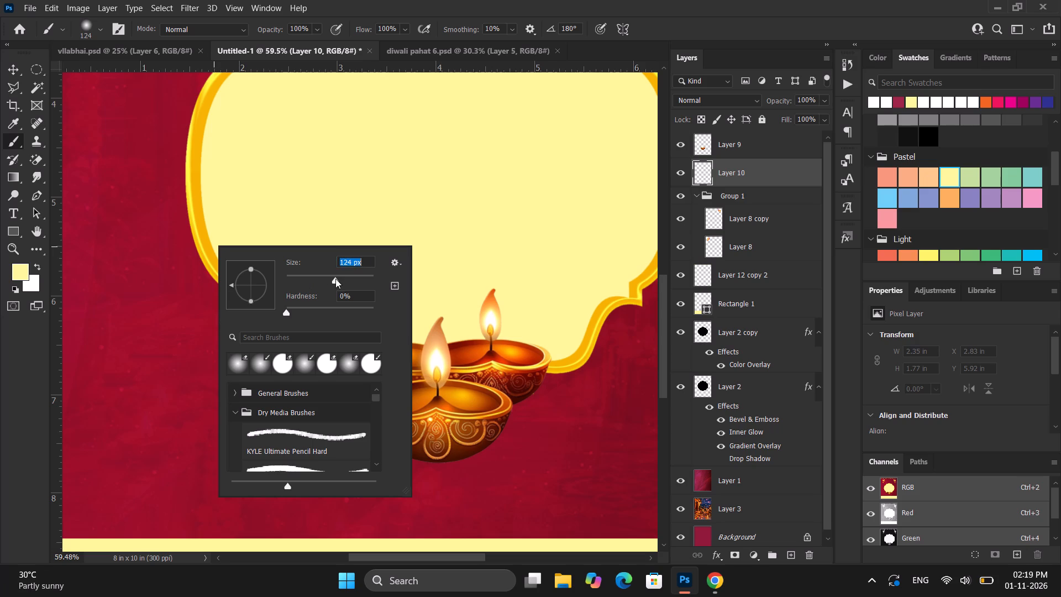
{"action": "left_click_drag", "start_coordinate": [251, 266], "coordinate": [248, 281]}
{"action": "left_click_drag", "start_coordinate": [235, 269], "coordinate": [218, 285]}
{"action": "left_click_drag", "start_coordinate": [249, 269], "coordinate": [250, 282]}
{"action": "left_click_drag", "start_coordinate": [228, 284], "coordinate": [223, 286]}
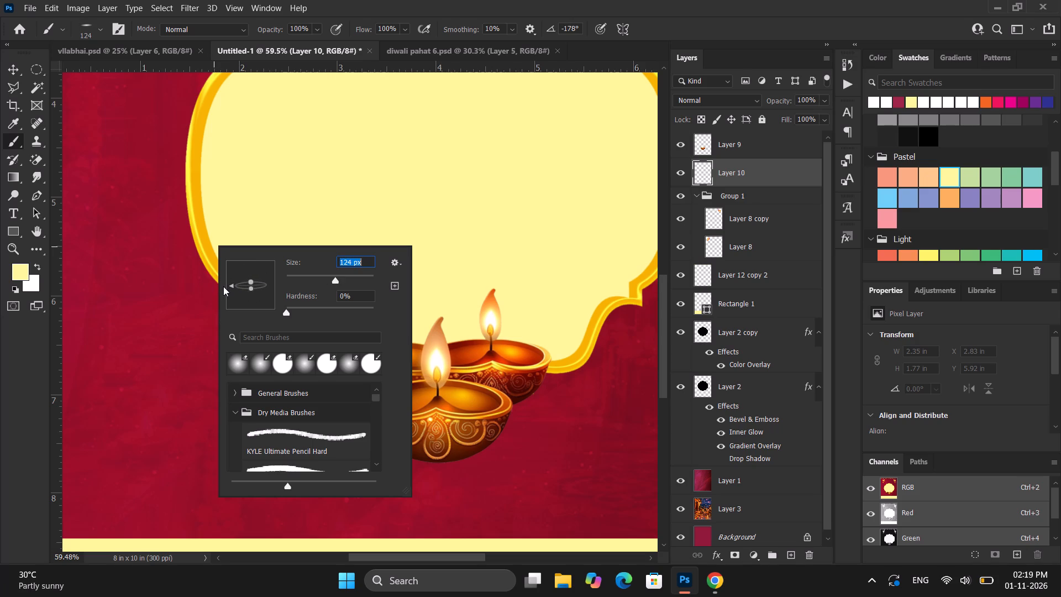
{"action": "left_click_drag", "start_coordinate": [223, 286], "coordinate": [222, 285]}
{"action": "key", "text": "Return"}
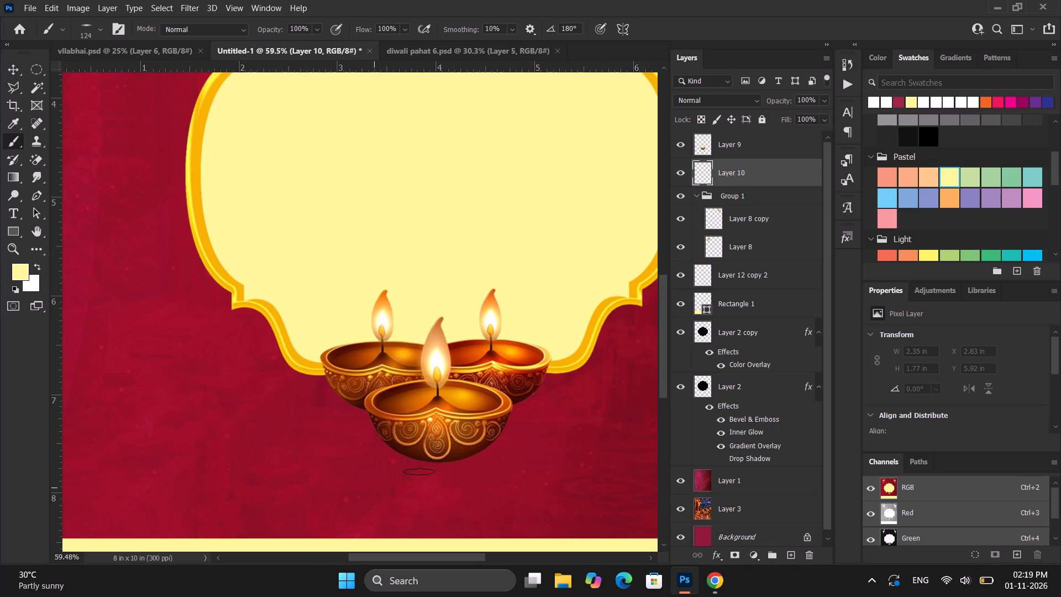
Enlarge the brush to 1000 px.
{"action": "key", "text": "bracketright"}
{"action": "key", "text": "bracketright"}
{"action": "key", "text": "bracketright"}
{"action": "key", "text": "bracketright"}
{"action": "key", "text": "bracketright"}
{"action": "key", "text": "bracketright"}
{"action": "key", "text": "bracketright"}
{"action": "key", "text": "bracketright"}
{"action": "key", "text": "bracketright"}
{"action": "key", "text": "bracketright"}
{"action": "key", "text": "bracketright"}
{"action": "key", "text": "bracketright"}
{"action": "key", "text": "bracketright"}
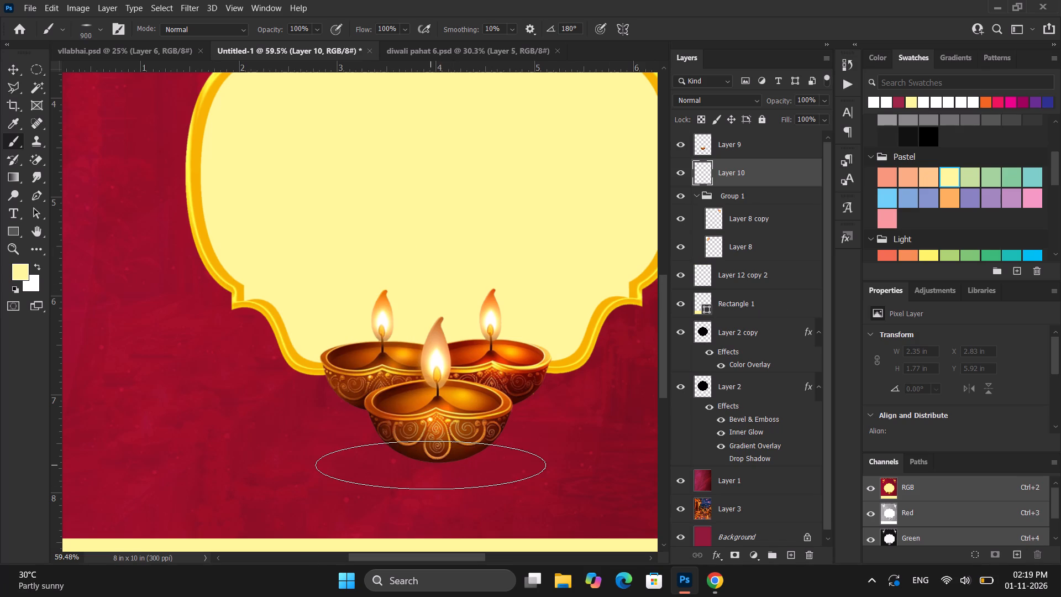
{"action": "key", "text": "bracketright"}
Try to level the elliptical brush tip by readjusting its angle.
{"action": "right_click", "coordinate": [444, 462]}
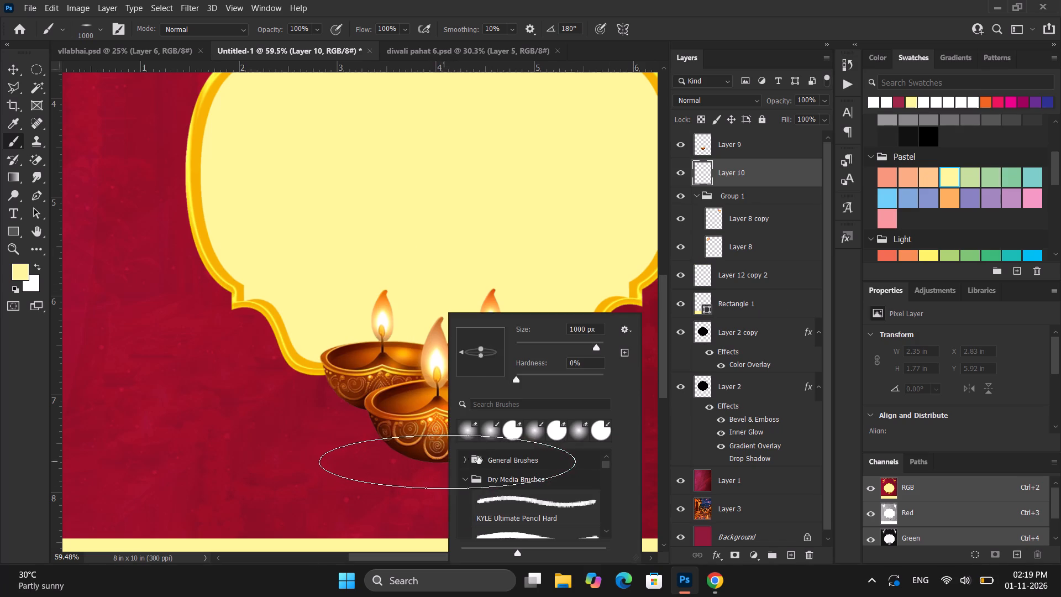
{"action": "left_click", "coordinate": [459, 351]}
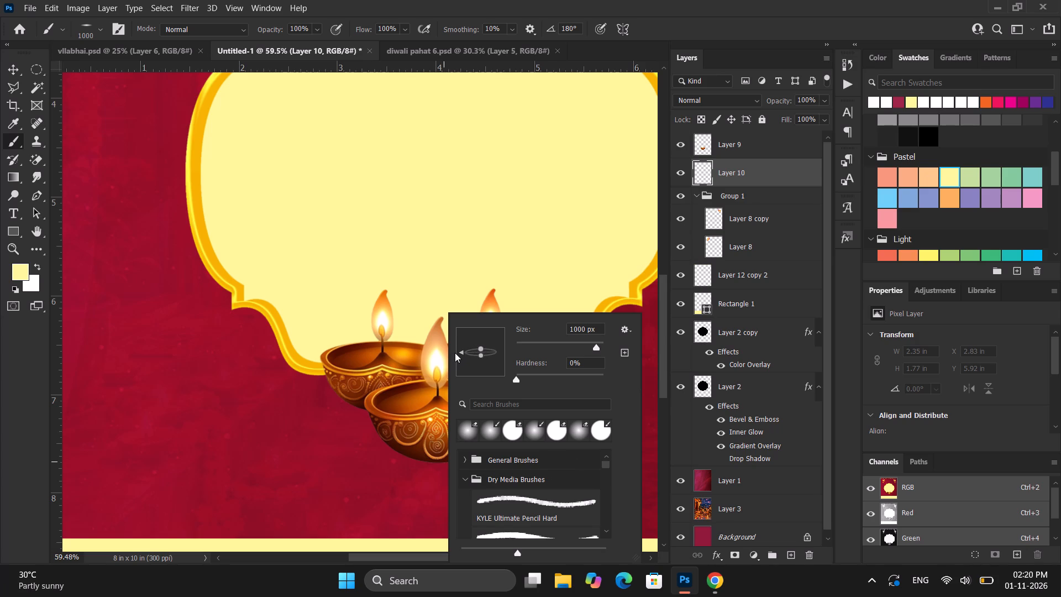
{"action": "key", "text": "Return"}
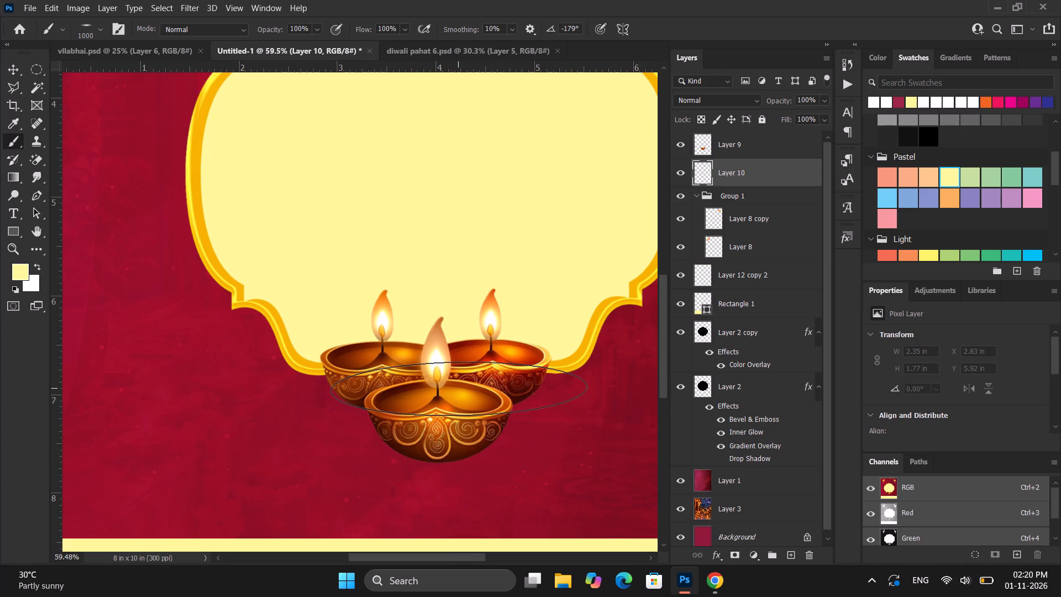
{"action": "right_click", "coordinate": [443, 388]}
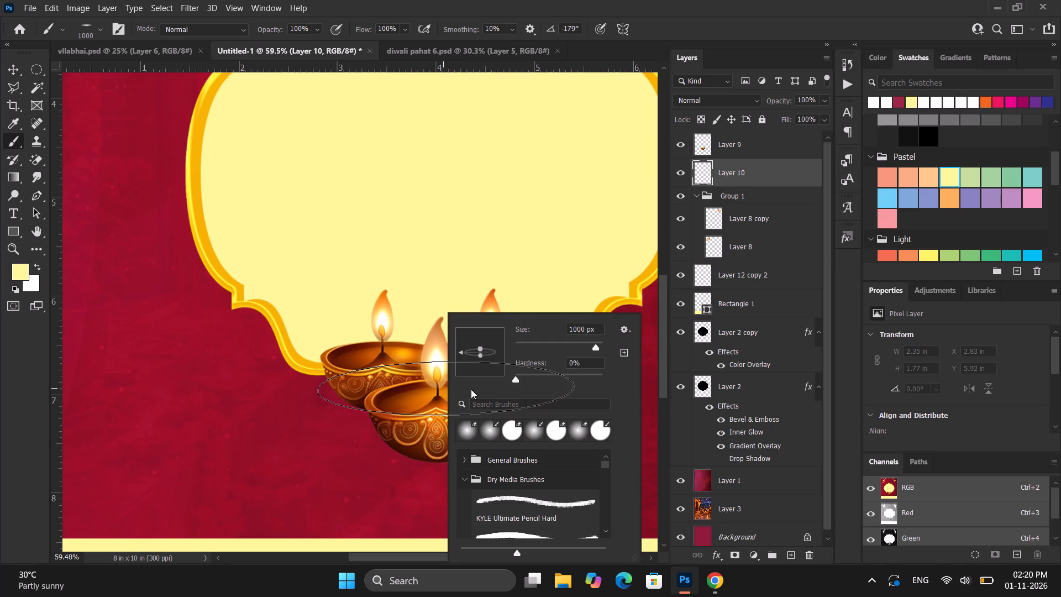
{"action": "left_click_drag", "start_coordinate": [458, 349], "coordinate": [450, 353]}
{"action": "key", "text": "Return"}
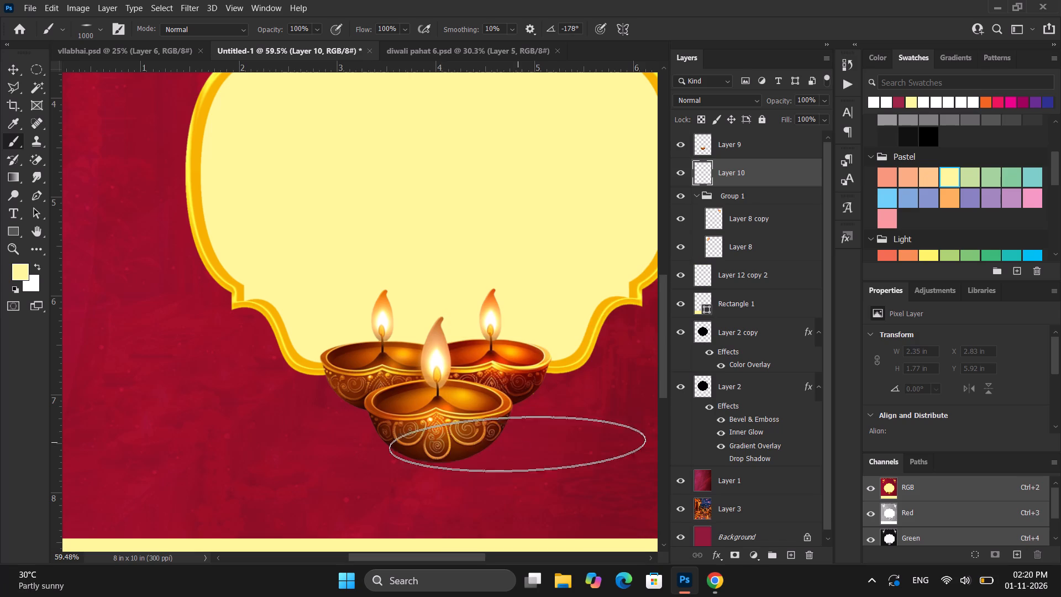
Switch to the recent soft round brush, 1000 px at 50% opacity, and flatten its tip into a very thin horizontal ellipse.
{"action": "right_click", "coordinate": [439, 437]}
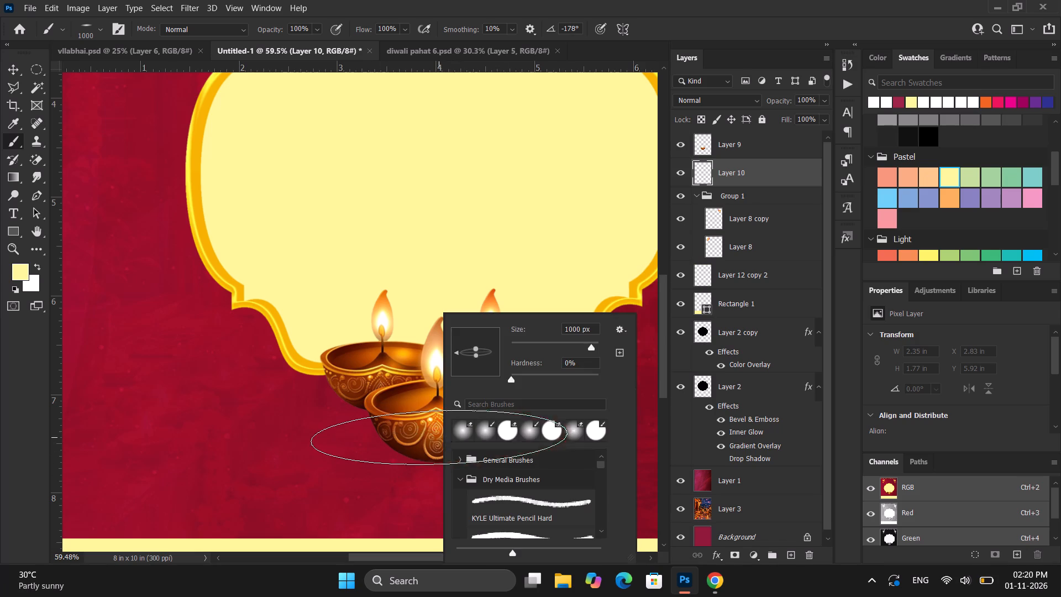
{"action": "left_click", "coordinate": [512, 430]}
{"action": "left_click", "coordinate": [533, 433]}
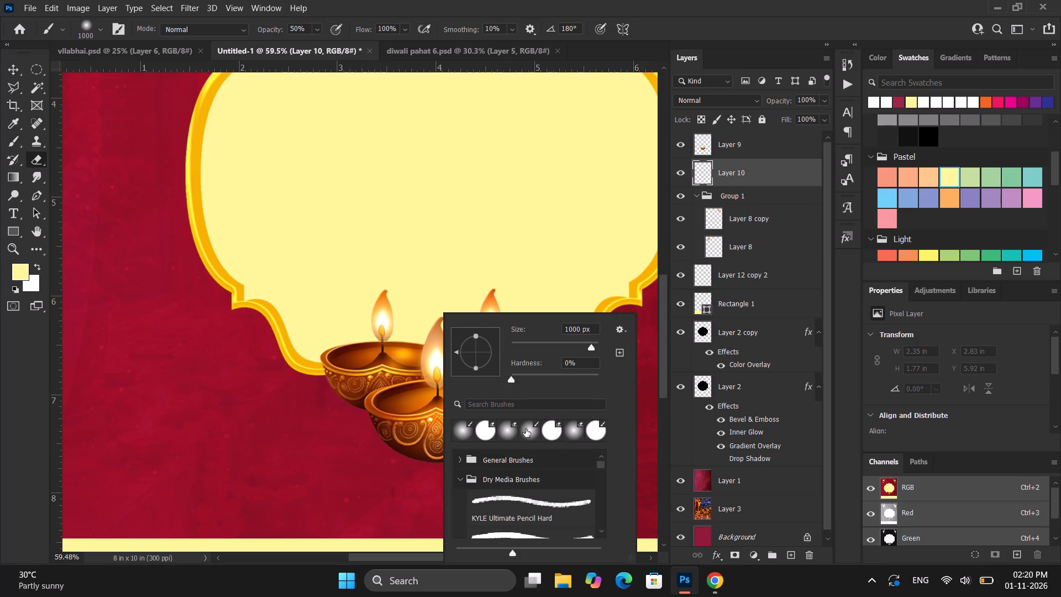
{"action": "left_click_drag", "start_coordinate": [476, 336], "coordinate": [477, 352]}
{"action": "left_click_drag", "start_coordinate": [477, 352], "coordinate": [477, 350]}
{"action": "key", "text": "Return"}
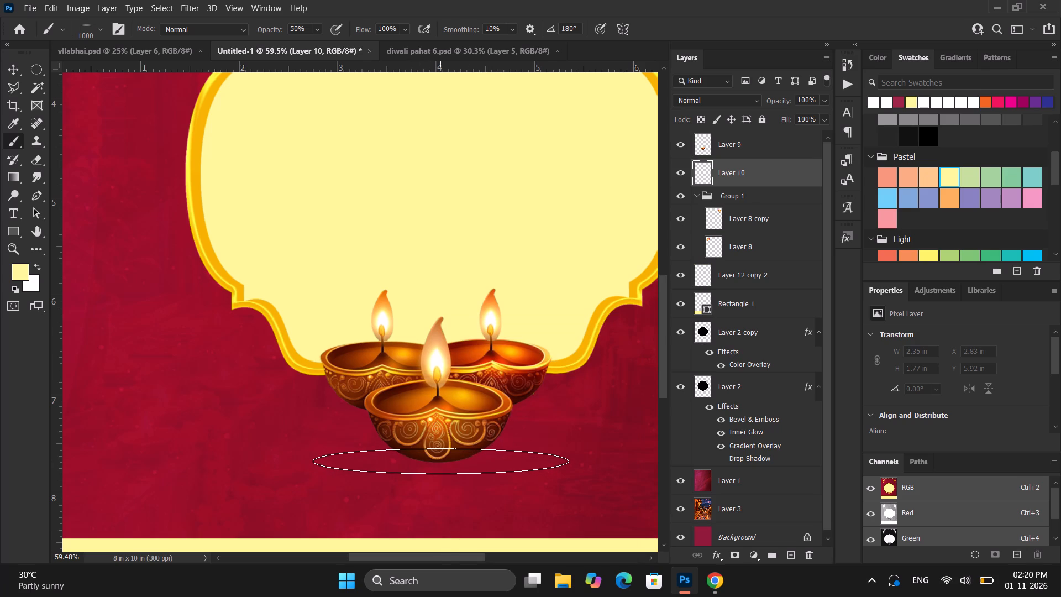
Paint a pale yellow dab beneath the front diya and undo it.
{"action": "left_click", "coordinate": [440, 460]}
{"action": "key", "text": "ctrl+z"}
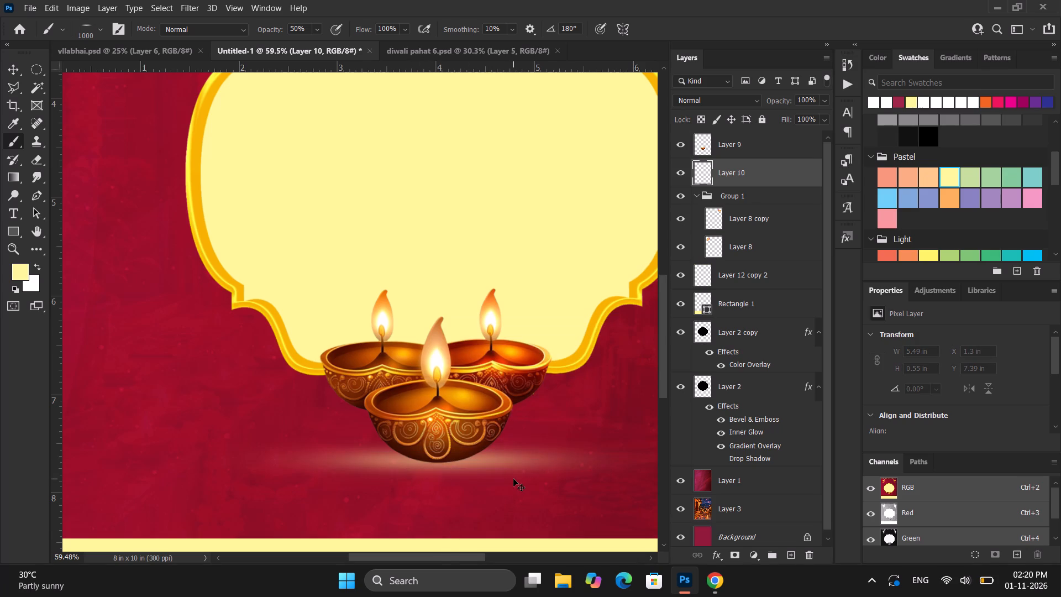
Set the foreground colour to black and paint one soft shadow dab under the front diya on Layer 10.
{"action": "left_click", "coordinate": [287, 384], "text": "alt"}
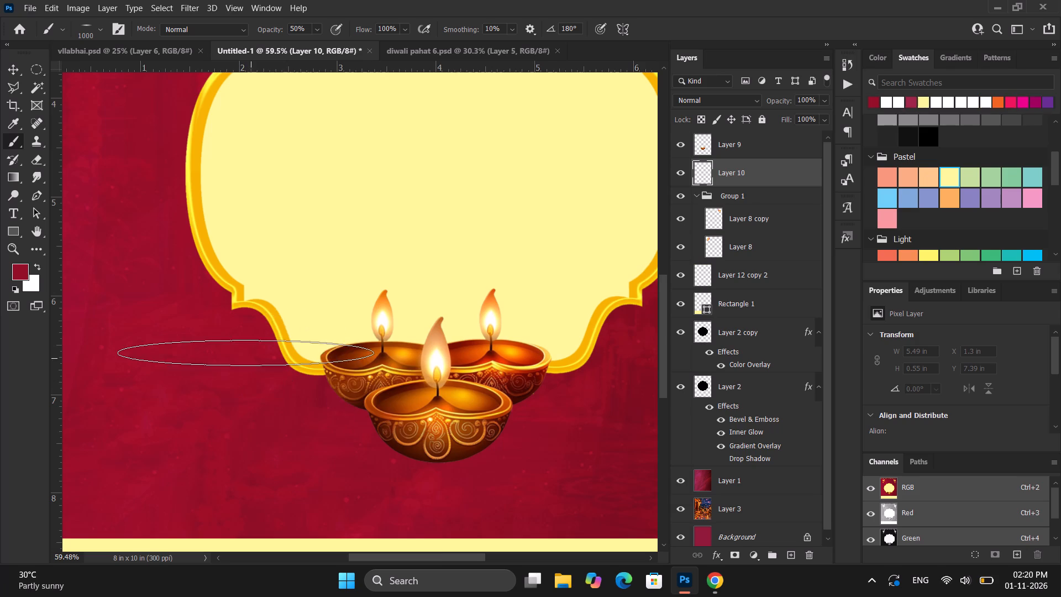
{"action": "right_click", "coordinate": [245, 353]}
{"action": "left_click", "coordinate": [23, 269]}
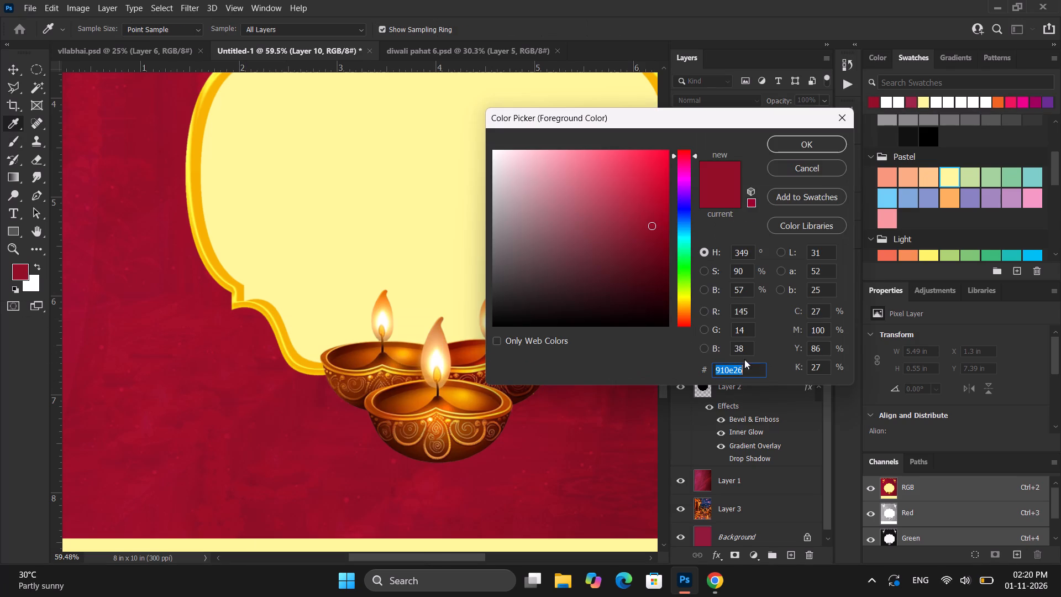
{"action": "left_click_drag", "start_coordinate": [613, 277], "coordinate": [740, 401]}
{"action": "key", "text": "Return"}
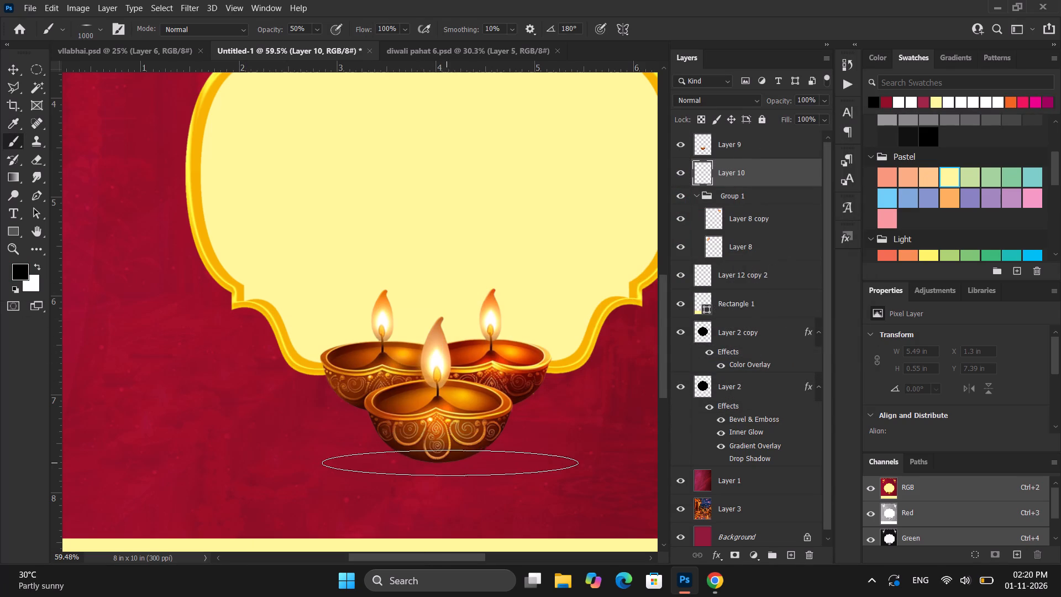
{"action": "left_click", "coordinate": [442, 462]}
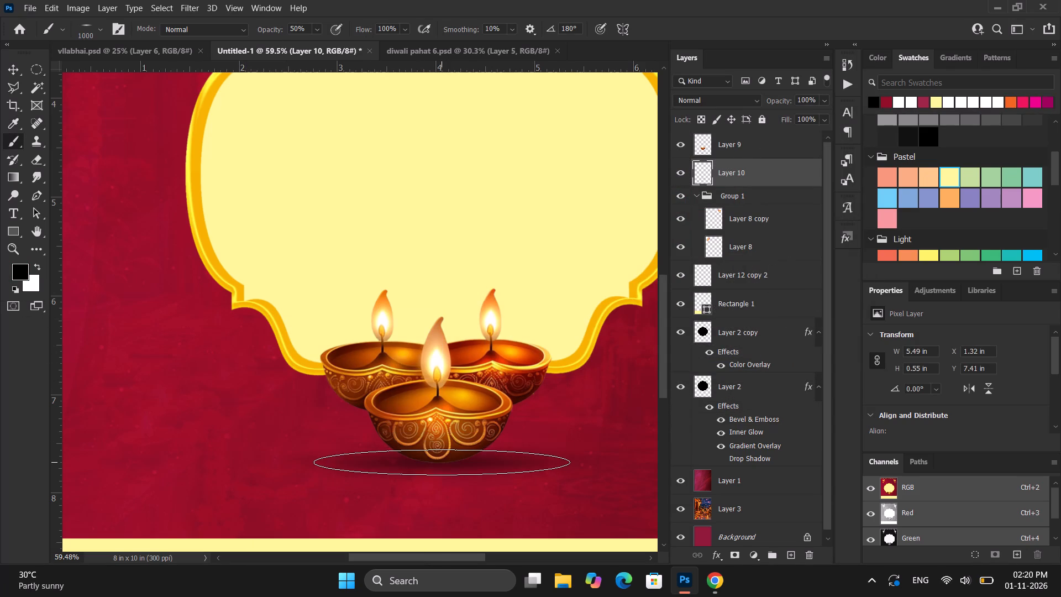
Scale the black shadow under the diyas on Layer 10 down to about 65%, roughly 3.58 x 0.36 in.
{"action": "scroll", "coordinate": [470, 469], "scroll_direction": "down", "scroll_amount": 13, "text": "alt"}
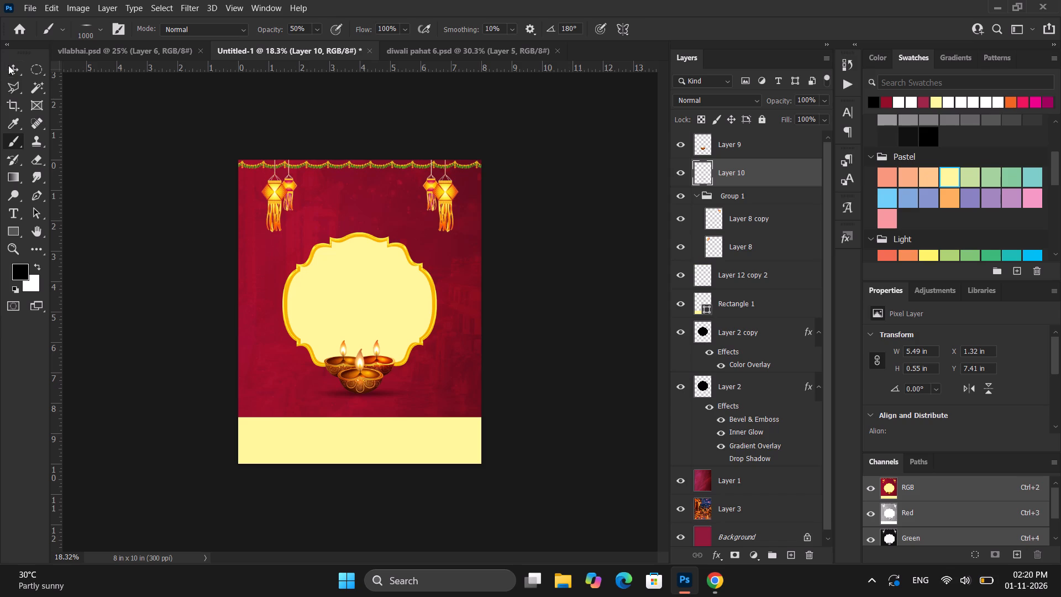
{"action": "left_click", "coordinate": [13, 66]}
{"action": "left_click_drag", "start_coordinate": [448, 386], "coordinate": [420, 392], "text": "alt"}
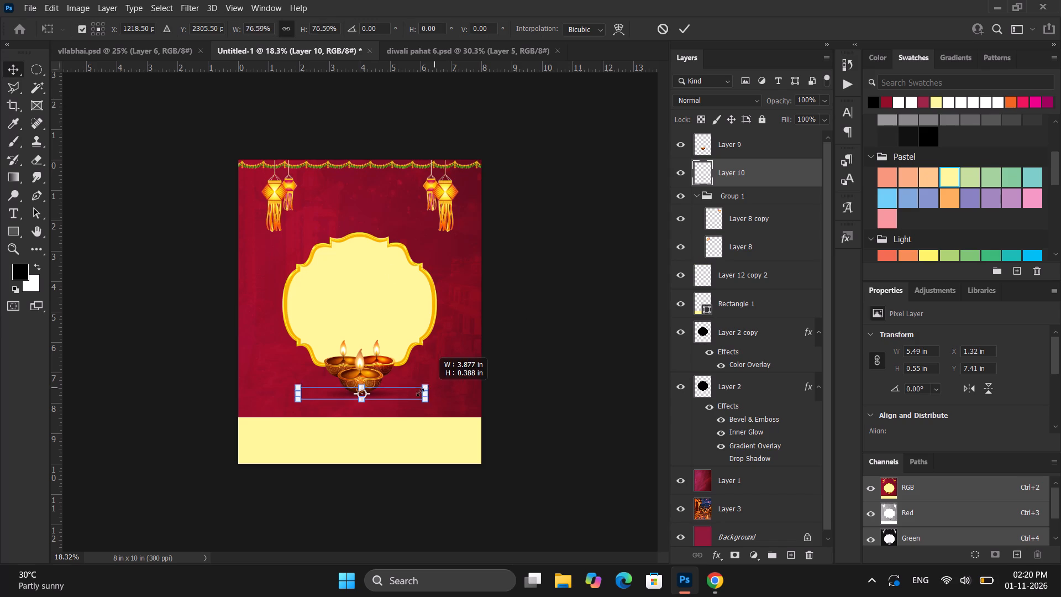
{"action": "left_click_drag", "start_coordinate": [420, 392], "coordinate": [419, 392], "text": "alt"}
{"action": "left_click", "coordinate": [685, 25]}
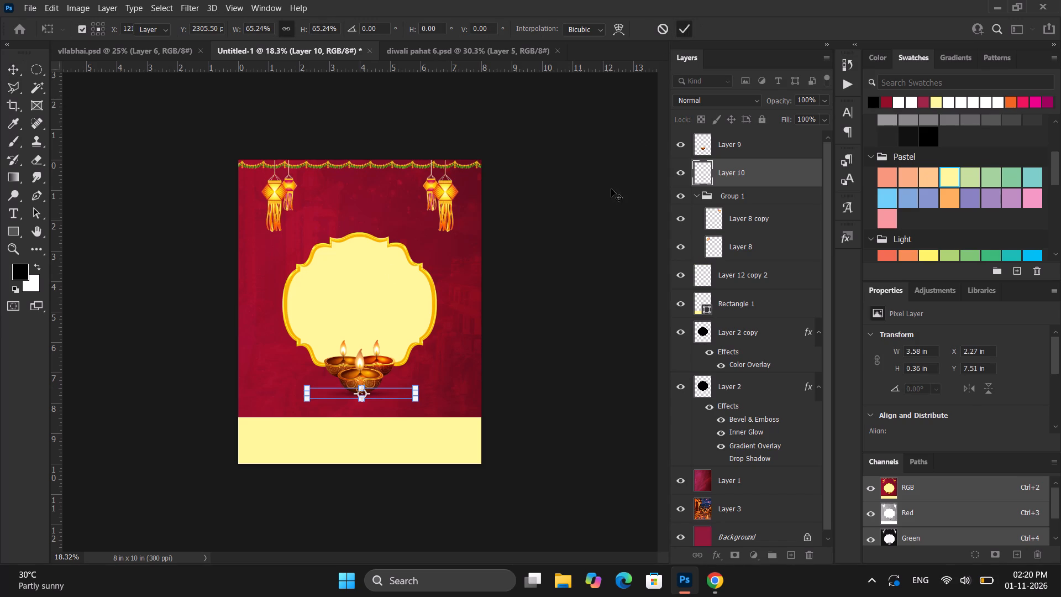
{"action": "left_click", "coordinate": [611, 189]}
Add the text दिवाळीच्या in black Infinity - 27 Regular at 85 pt inside the upper part of the yellow label.
{"action": "scroll", "coordinate": [330, 358], "scroll_direction": "up", "scroll_amount": 7, "text": "alt"}
{"action": "scroll", "coordinate": [339, 354], "scroll_direction": "down", "scroll_amount": 8, "text": "alt"}
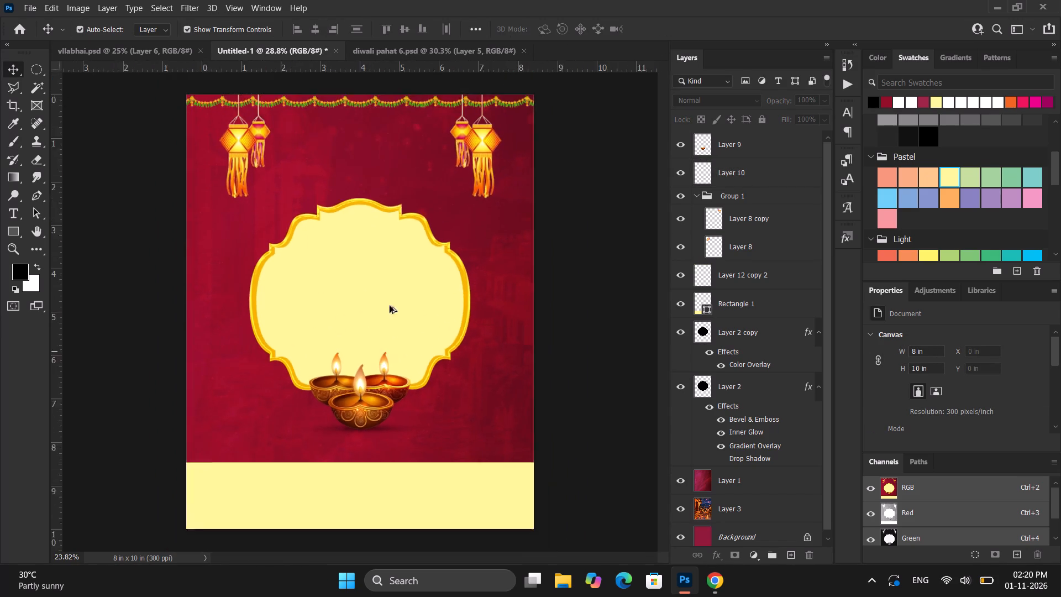
{"action": "scroll", "coordinate": [390, 306], "scroll_direction": "down", "scroll_amount": 1, "text": "alt"}
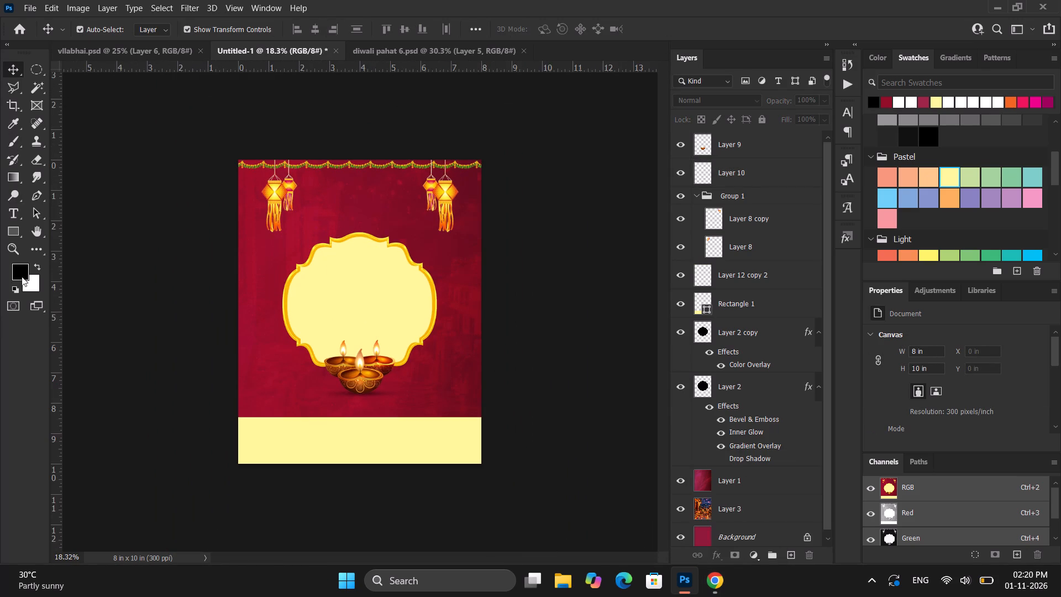
{"action": "left_click", "coordinate": [16, 209]}
{"action": "left_click", "coordinate": [318, 285]}
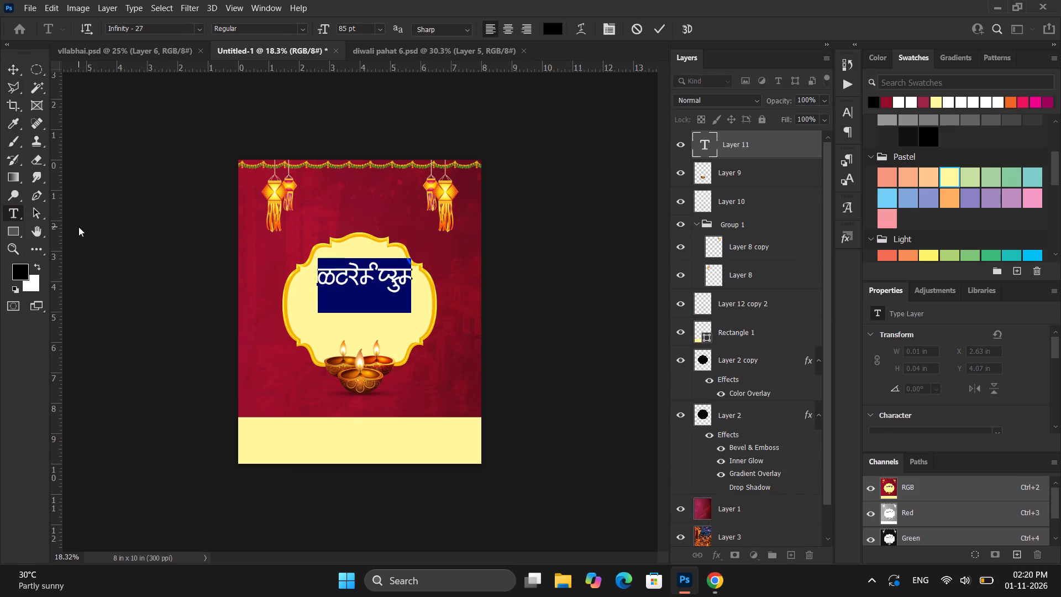
{"action": "type", "text": "aid"}
{"action": "type", "text": "vaa"}
{"action": "type", "text": "La"}
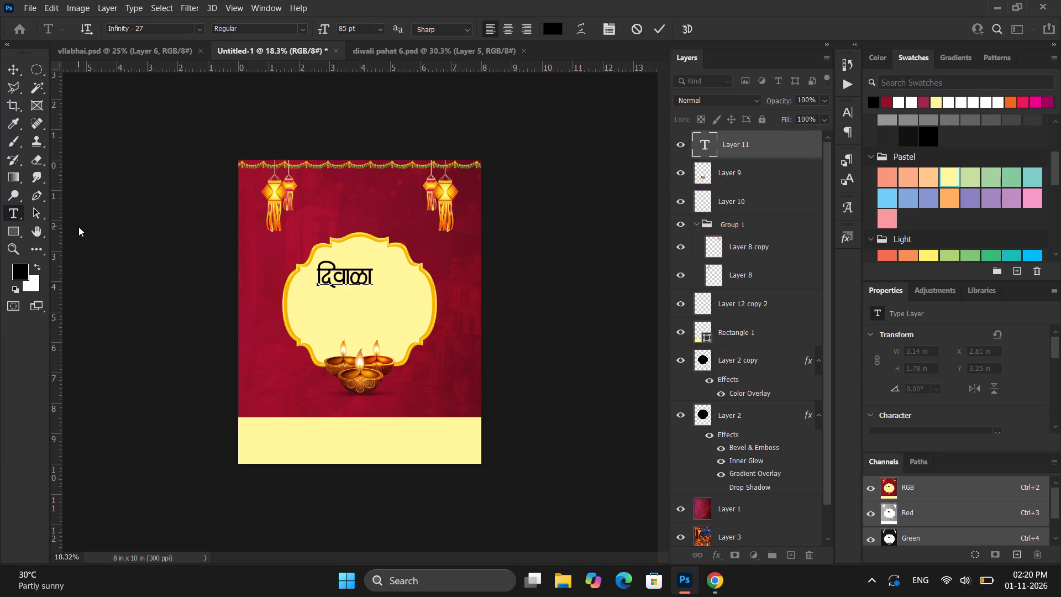
{"action": "type", "text": "Ic"}
{"action": "type", "text": "yaa"}
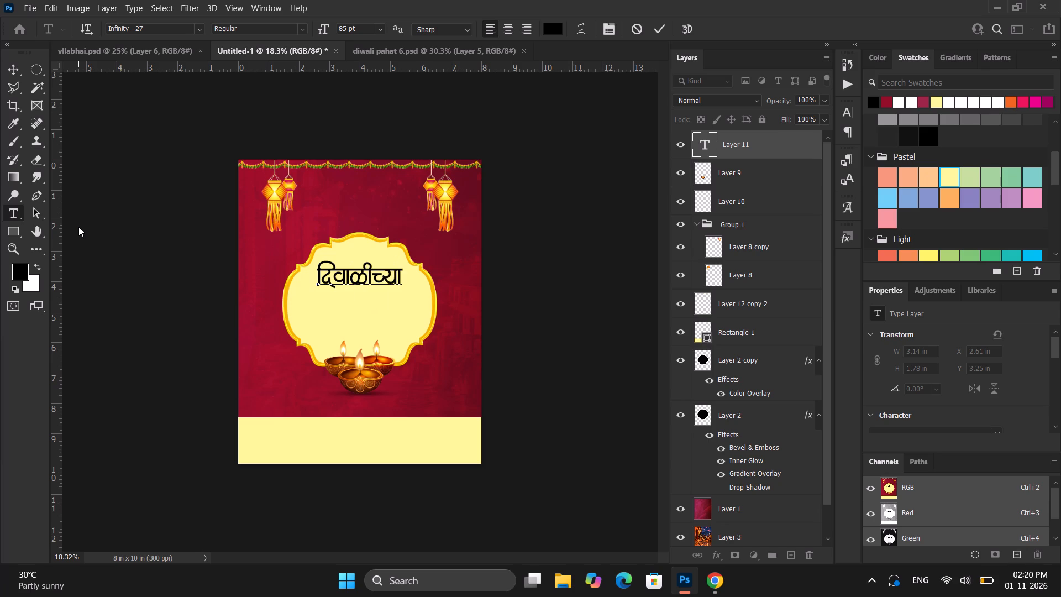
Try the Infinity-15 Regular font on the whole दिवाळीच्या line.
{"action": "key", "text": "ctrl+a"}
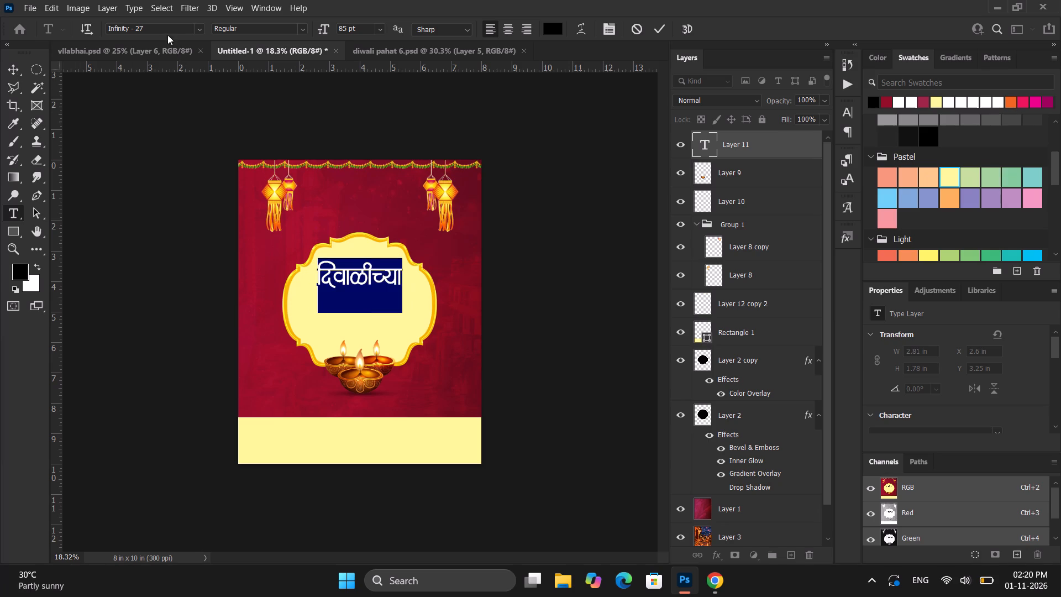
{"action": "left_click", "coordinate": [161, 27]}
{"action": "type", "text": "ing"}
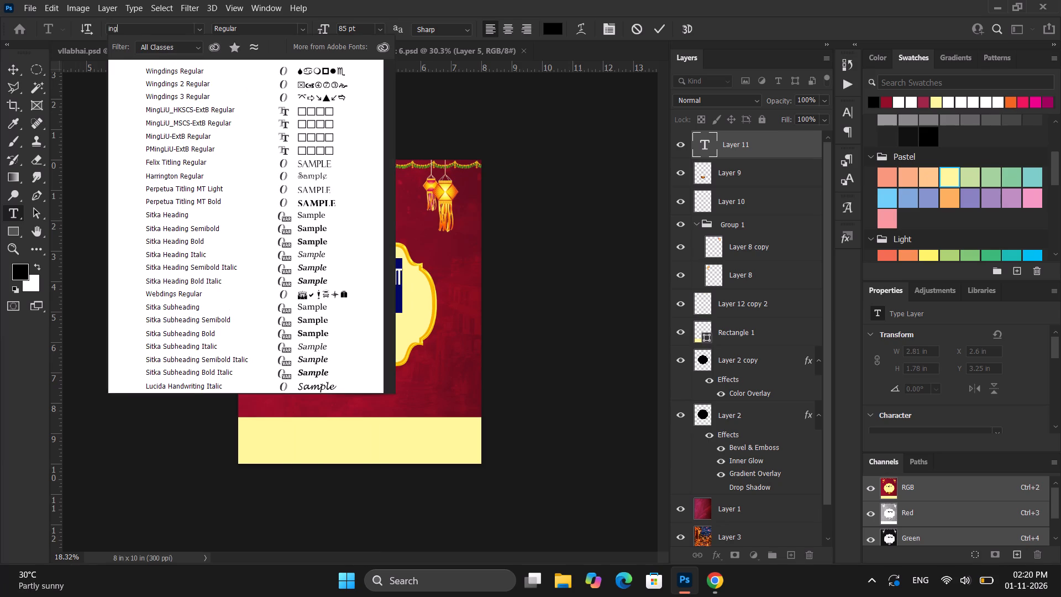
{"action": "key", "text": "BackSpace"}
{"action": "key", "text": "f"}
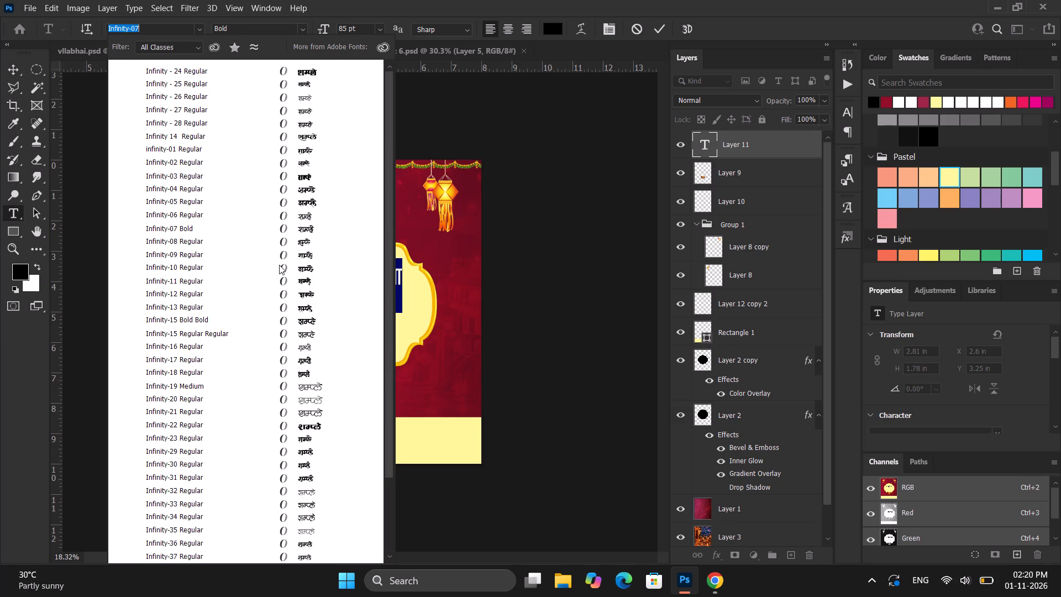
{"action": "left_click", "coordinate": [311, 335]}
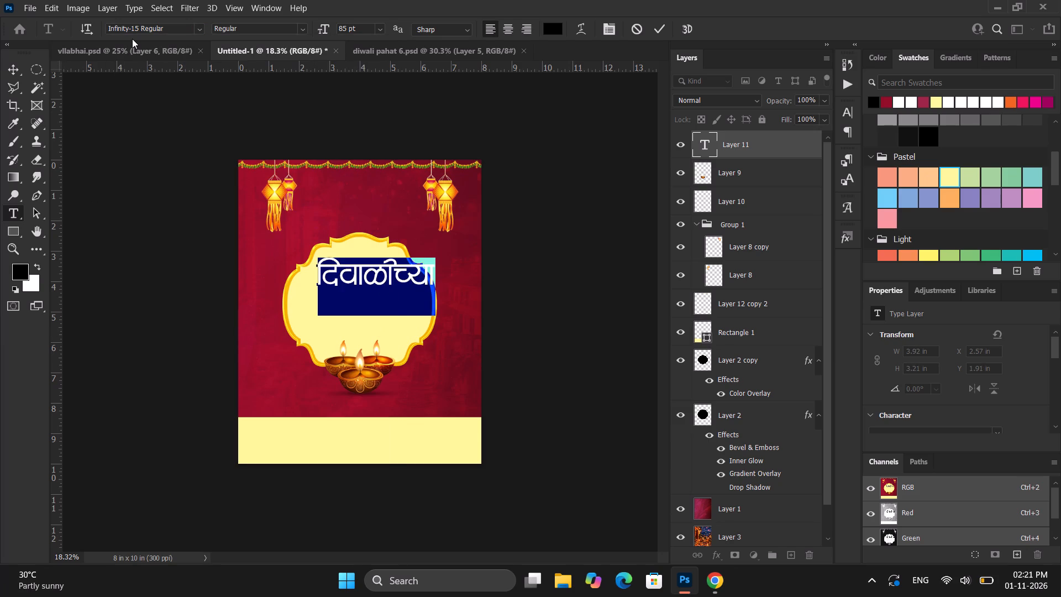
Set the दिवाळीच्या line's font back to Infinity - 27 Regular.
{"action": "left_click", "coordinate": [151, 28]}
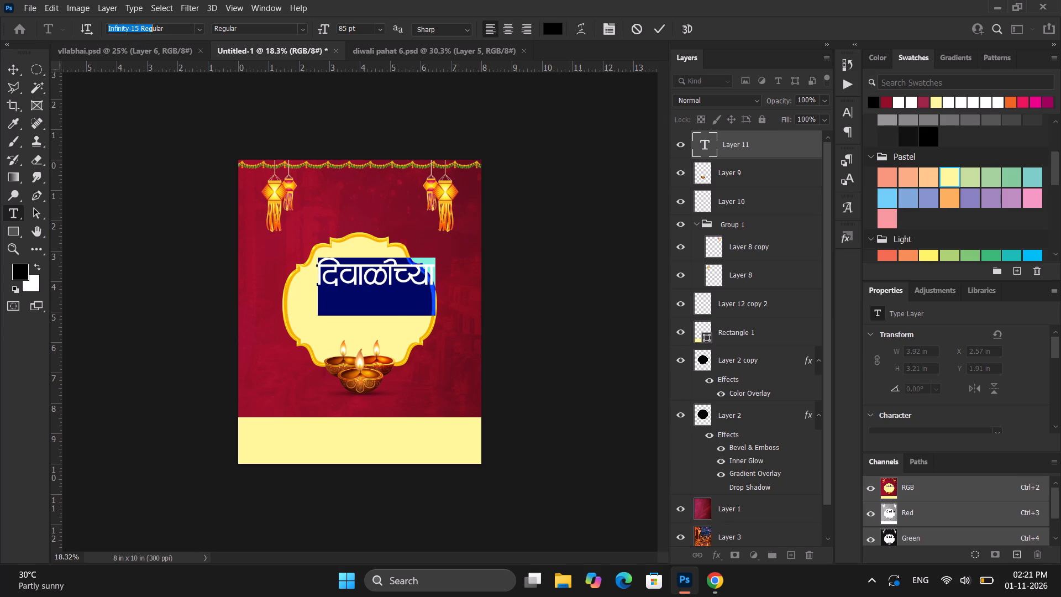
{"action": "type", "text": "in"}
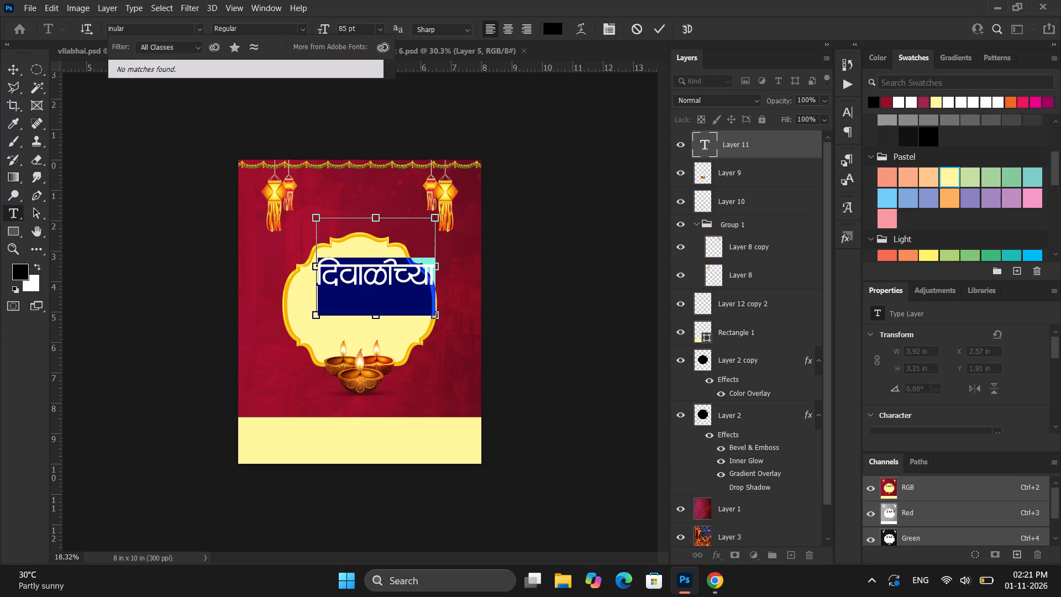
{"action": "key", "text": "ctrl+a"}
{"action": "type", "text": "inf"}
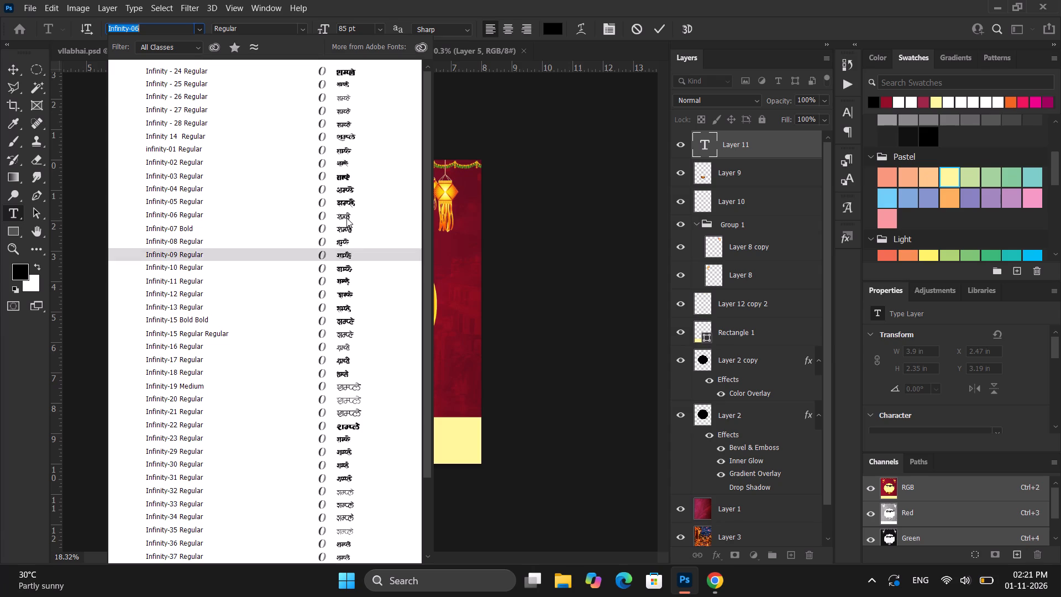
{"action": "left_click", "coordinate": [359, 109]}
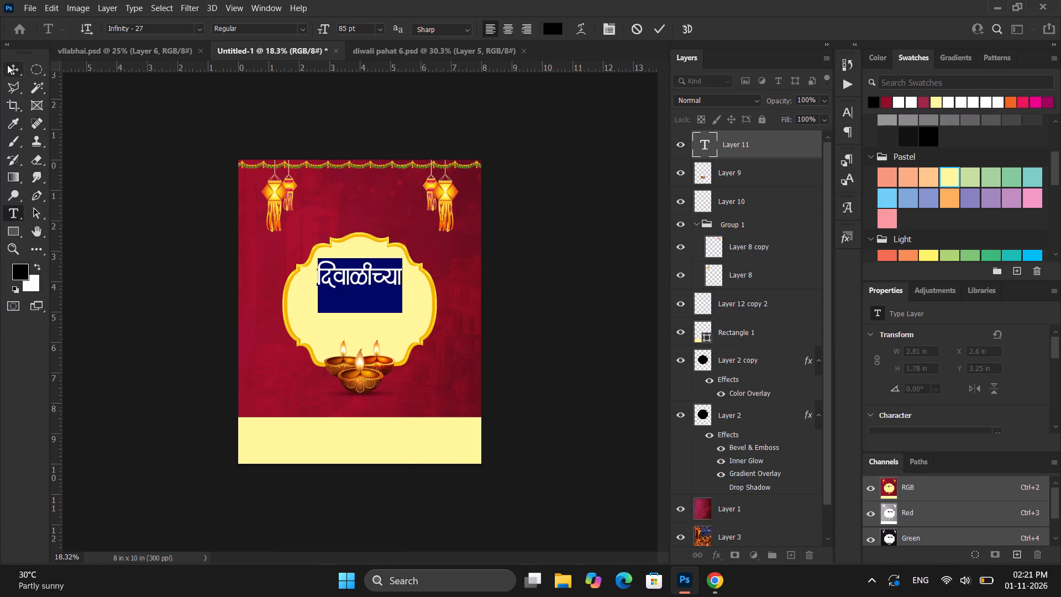
Commit the दिवाळीच्या text and align the line by its horizontal centre.
{"action": "left_click", "coordinate": [9, 68]}
{"action": "scroll", "coordinate": [379, 290], "scroll_direction": "up", "scroll_amount": 5, "text": "alt"}
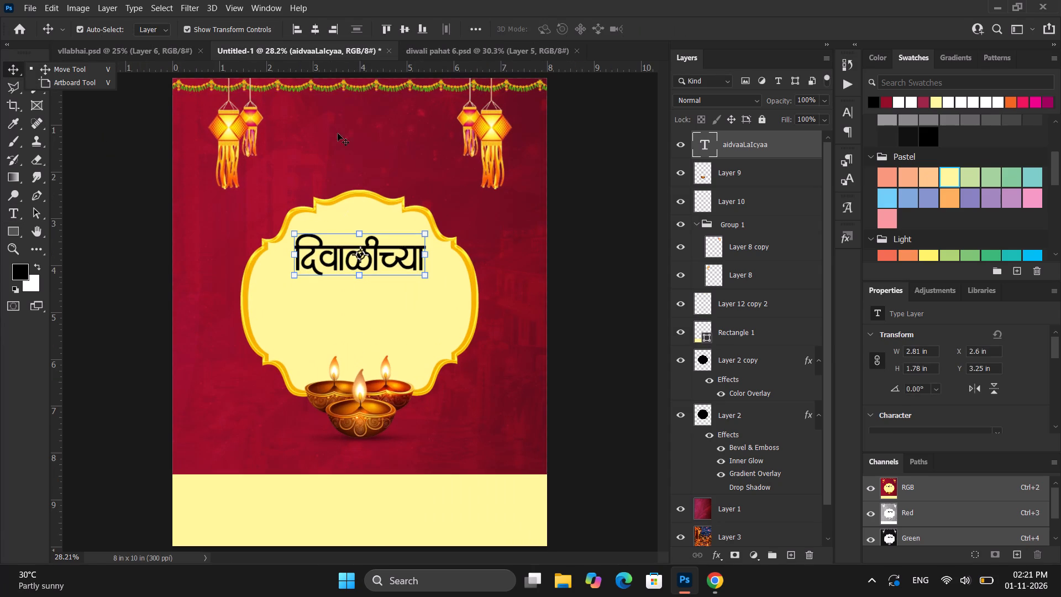
{"action": "left_click", "coordinate": [317, 23]}
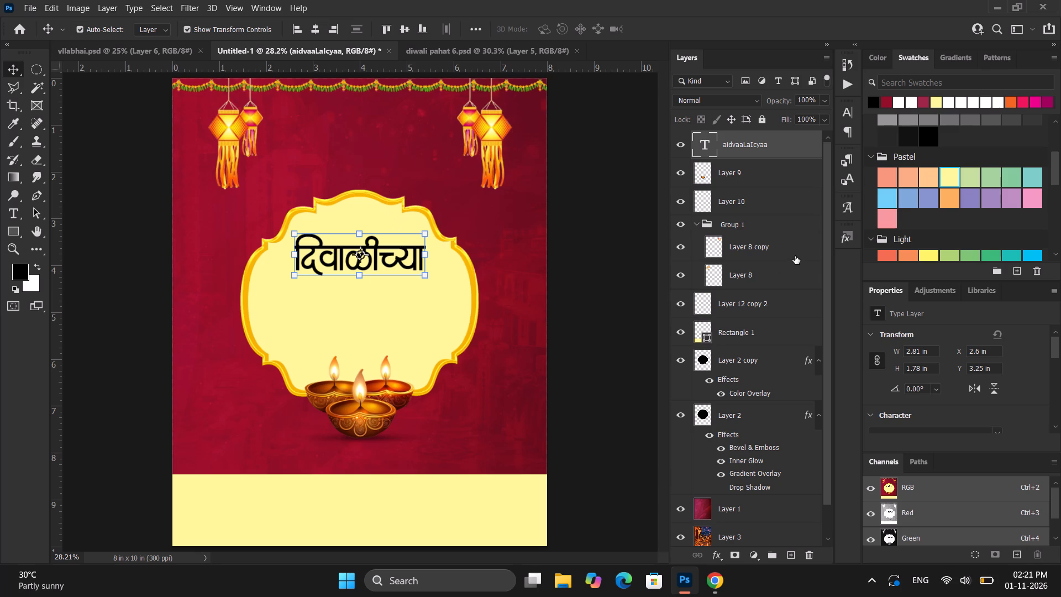
Recolour the दिवाळीच्या text with the red swatch from the Dark swatch group.
{"action": "scroll", "coordinate": [1003, 205], "scroll_direction": "down", "scroll_amount": 9}
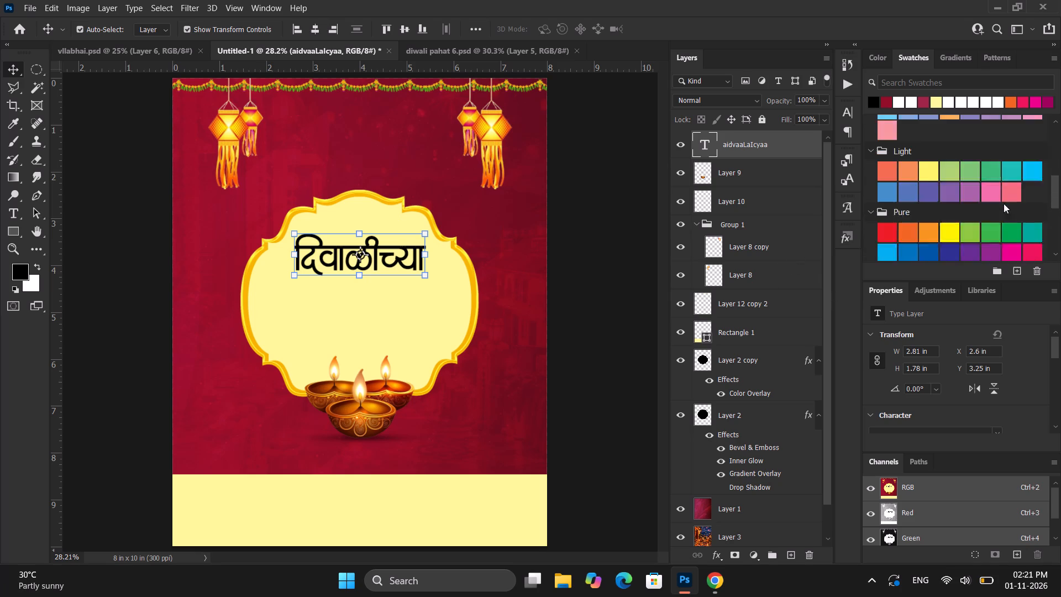
{"action": "scroll", "coordinate": [1004, 203], "scroll_direction": "down", "scroll_amount": 8}
{"action": "left_click", "coordinate": [897, 189]}
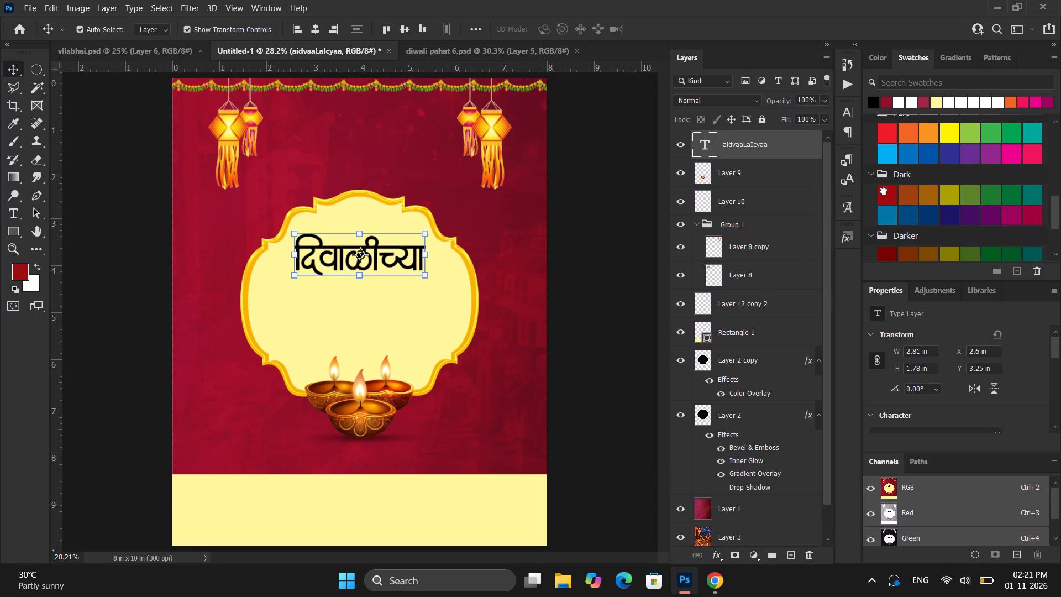
{"action": "left_click", "coordinate": [592, 264]}
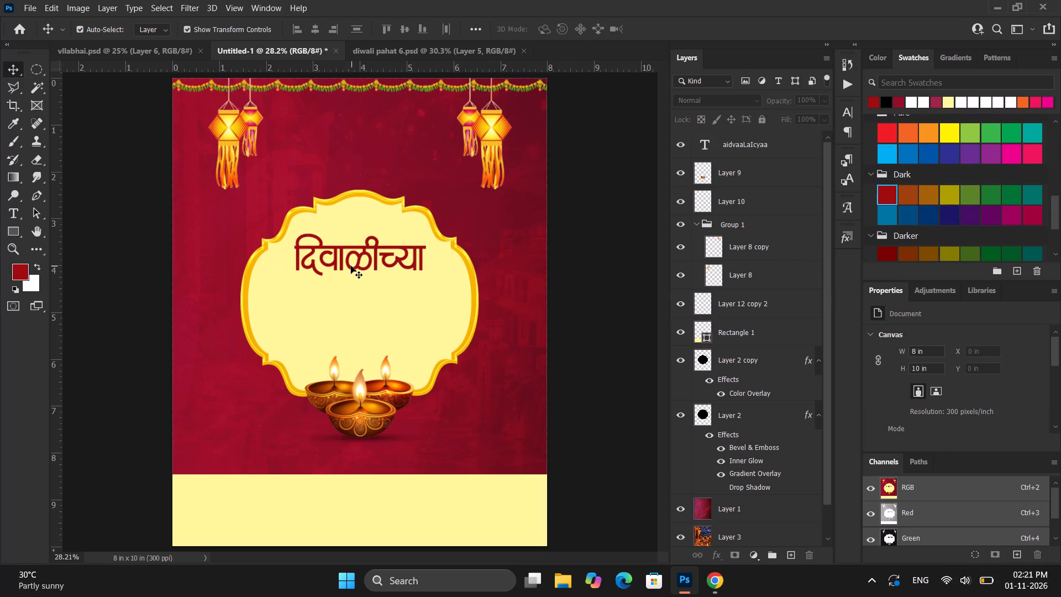
Duplicate the red दिवाळीच्या line straight down, about 0.9 in below the original inside the label.
{"action": "left_click", "coordinate": [351, 266]}
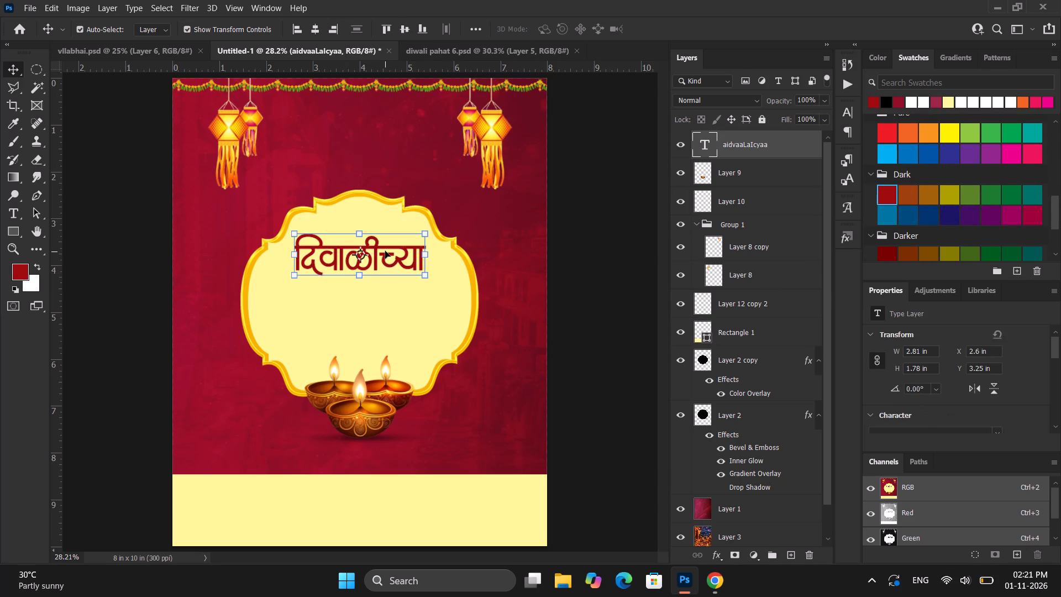
{"action": "left_click_drag", "start_coordinate": [385, 251], "coordinate": [385, 289], "text": "alt"}
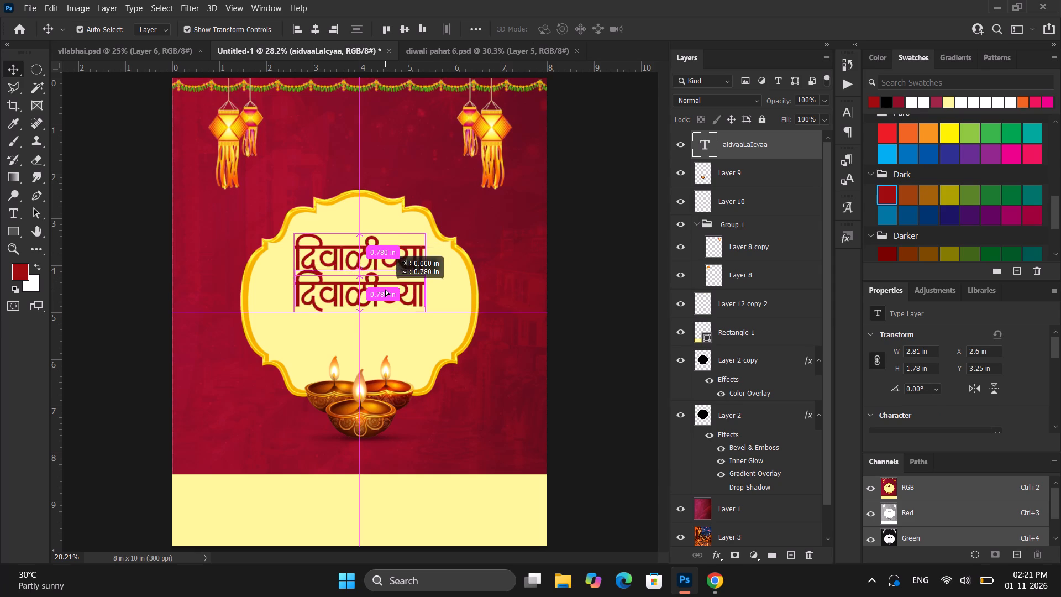
{"action": "left_click_drag", "start_coordinate": [385, 289], "coordinate": [385, 291], "text": "alt"}
Replace the wording of the duplicated lower line with शुभेच्छा.
{"action": "left_click", "coordinate": [385, 291]}
{"action": "left_click", "coordinate": [385, 291]}
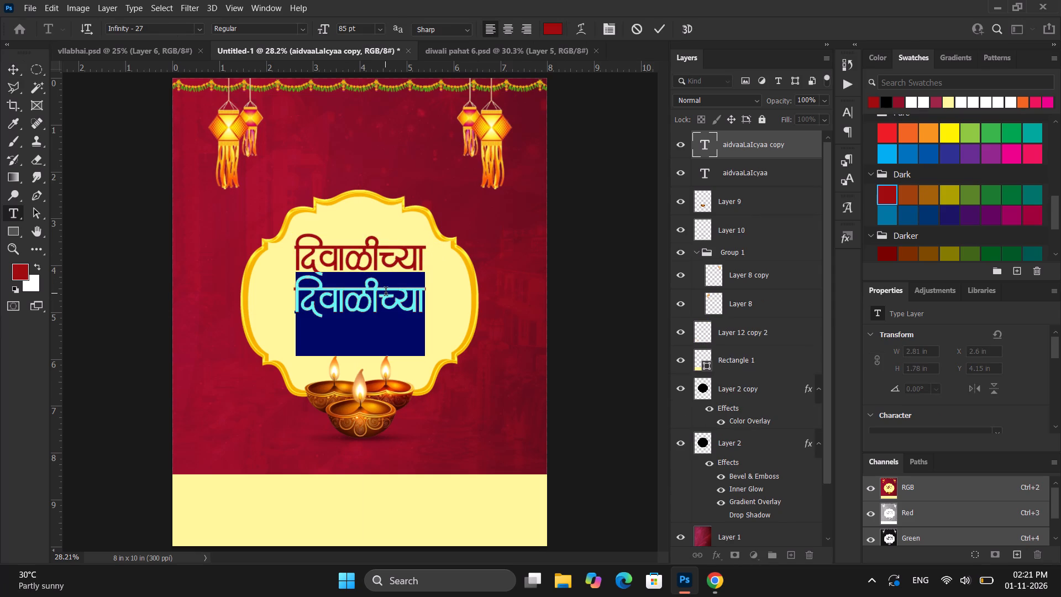
{"action": "type", "text": "Sa"}
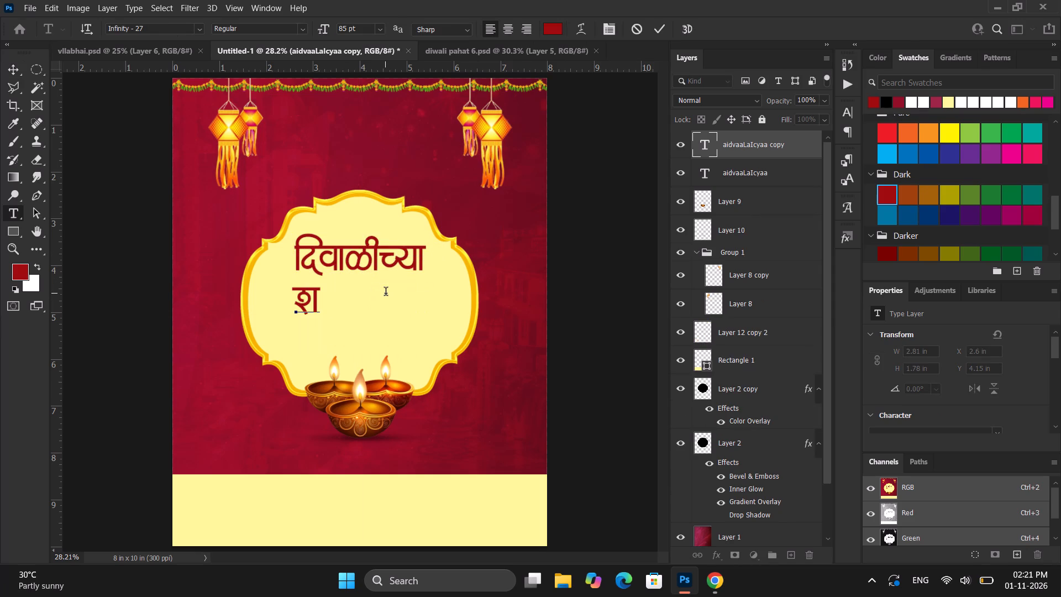
{"action": "type", "text": "uBae"}
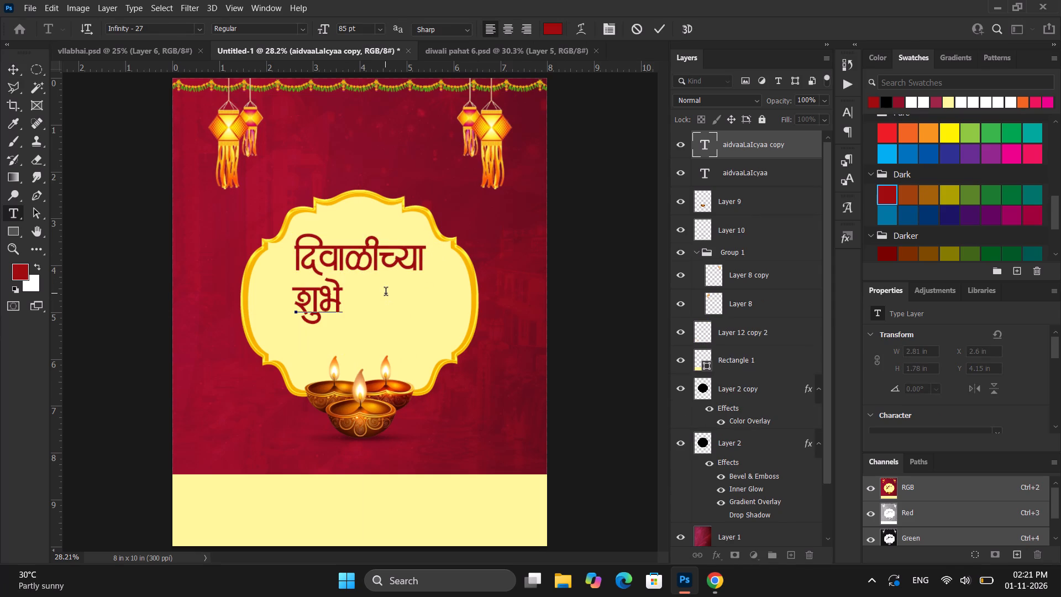
{"action": "type", "text": "cC"}
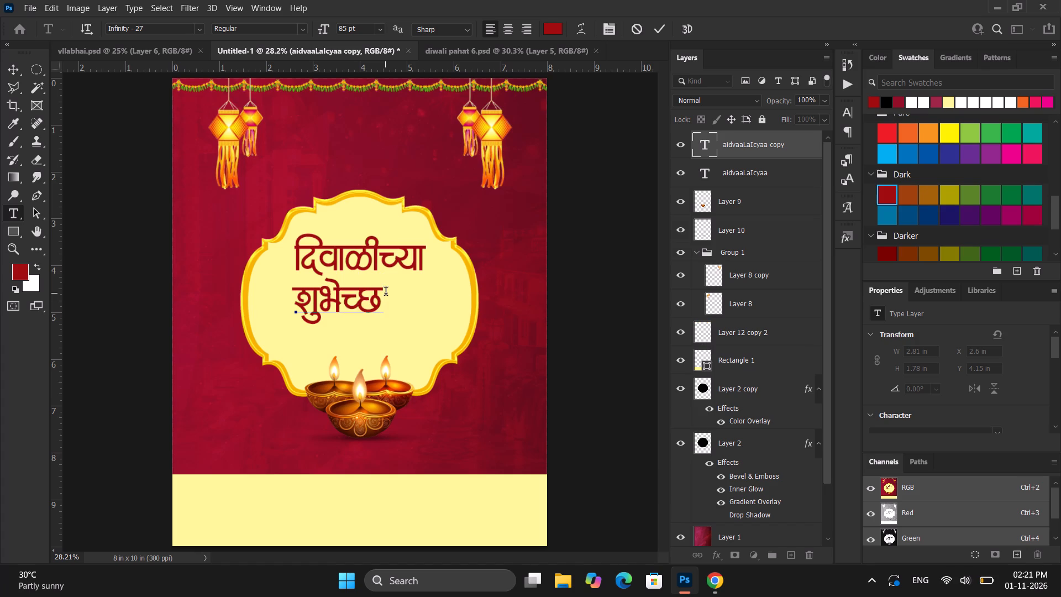
{"action": "key", "text": "a"}
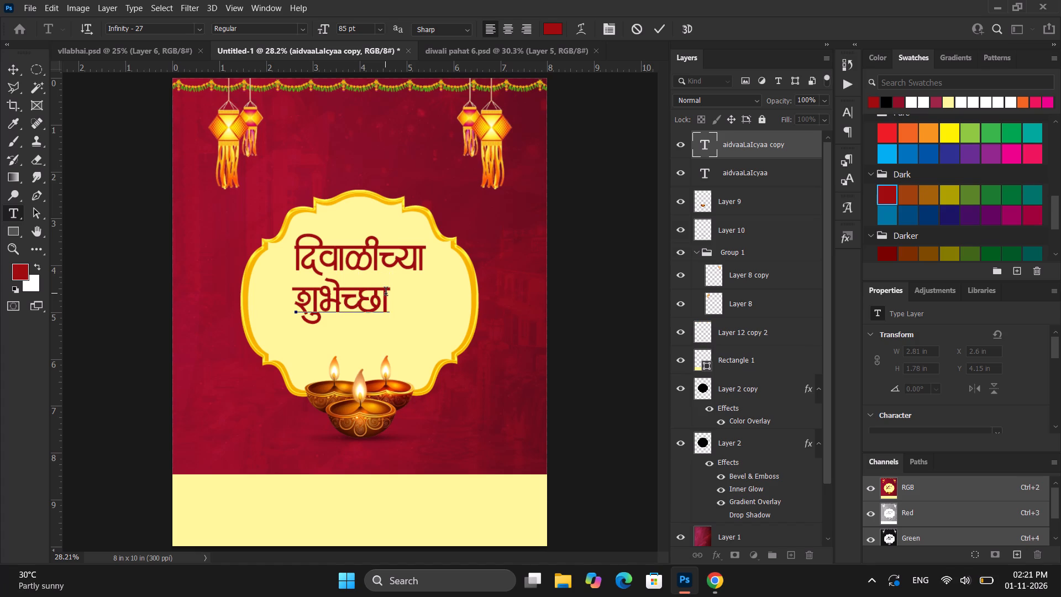
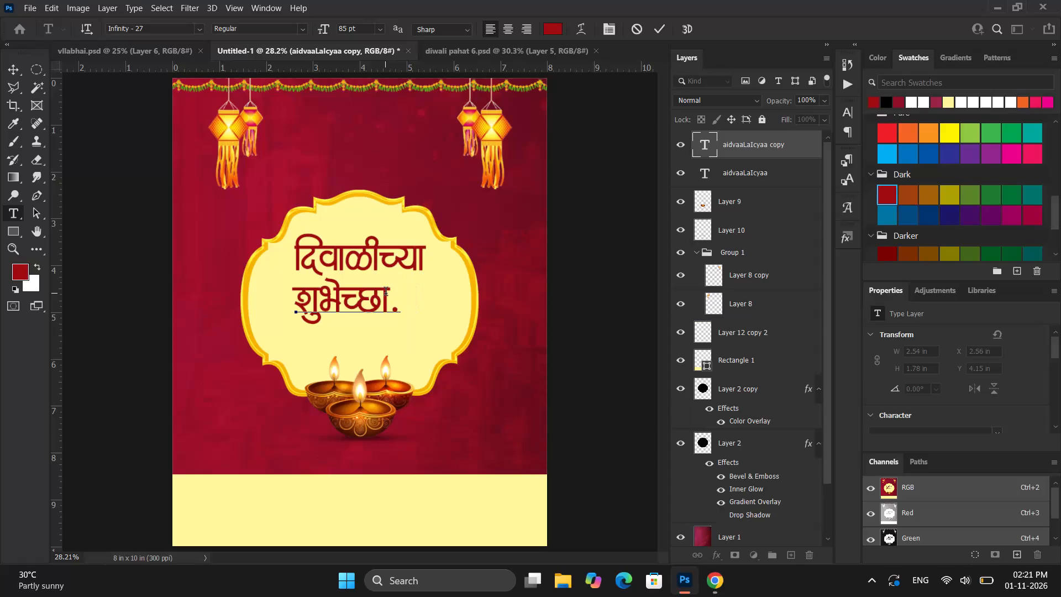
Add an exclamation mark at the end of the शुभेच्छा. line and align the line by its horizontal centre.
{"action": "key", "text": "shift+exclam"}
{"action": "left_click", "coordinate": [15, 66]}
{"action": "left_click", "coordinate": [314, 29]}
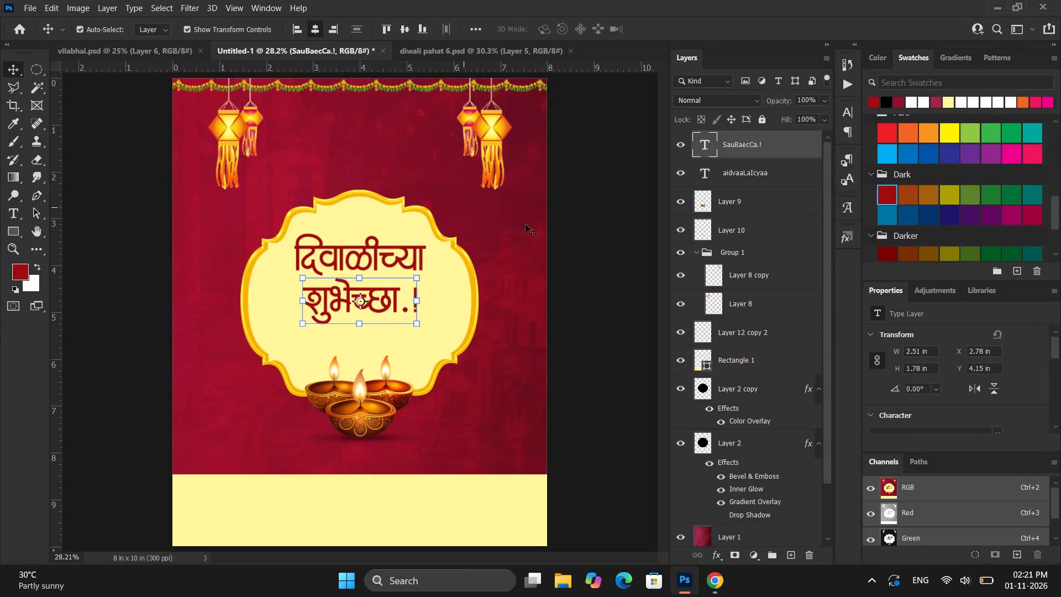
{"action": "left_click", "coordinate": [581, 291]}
Move the शुभेच्छा.! line about 0.18 in right and 0.16 in up, matching the right edge of the दिवाळीच्या line.
{"action": "scroll", "coordinate": [329, 304], "scroll_direction": "up", "scroll_amount": 9, "text": "alt"}
{"action": "left_click", "coordinate": [367, 281]}
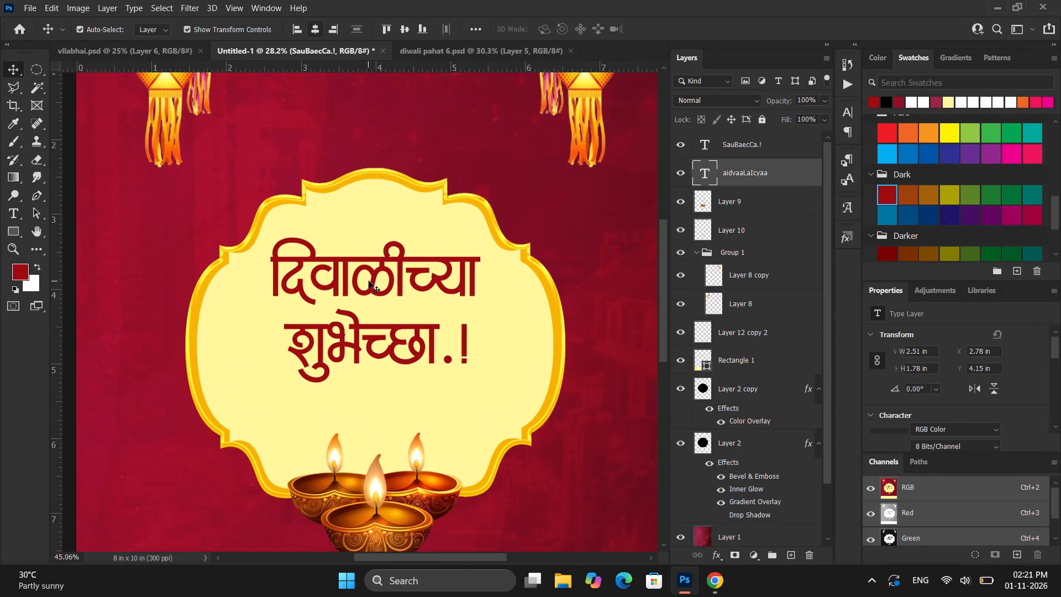
{"action": "left_click", "coordinate": [390, 355]}
{"action": "left_click_drag", "start_coordinate": [399, 344], "coordinate": [399, 343], "text": "shift"}
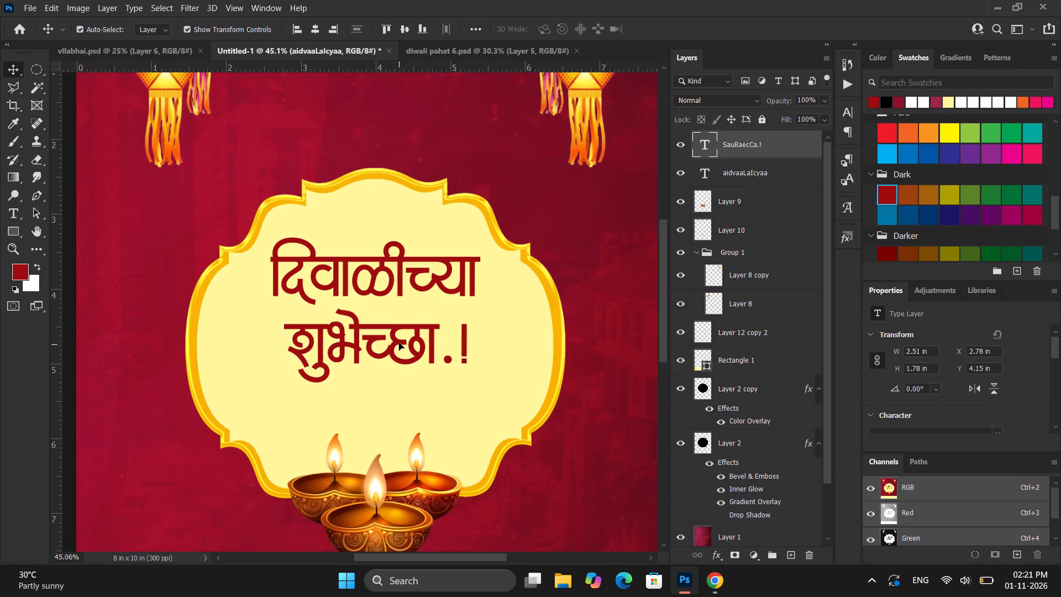
{"action": "left_click_drag", "start_coordinate": [399, 343], "coordinate": [416, 330], "text": "shift"}
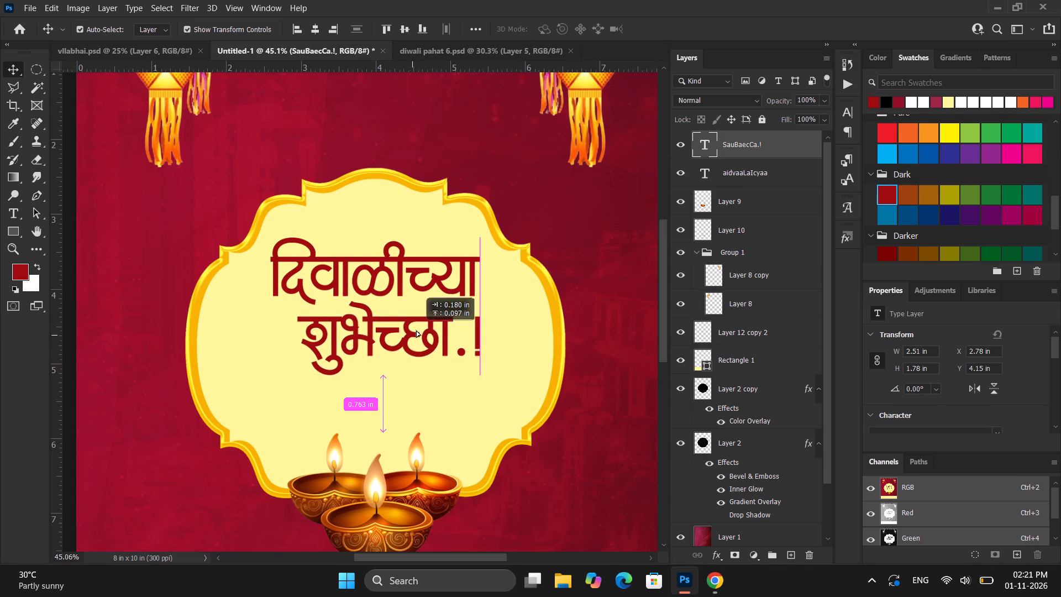
{"action": "left_click_drag", "start_coordinate": [416, 330], "coordinate": [416, 329], "text": "shift"}
Remove the full stop and exclamation mark from the end of the शुभेच्छा line and commit the text.
{"action": "scroll", "coordinate": [542, 342], "scroll_direction": "down", "scroll_amount": 10, "text": "alt"}
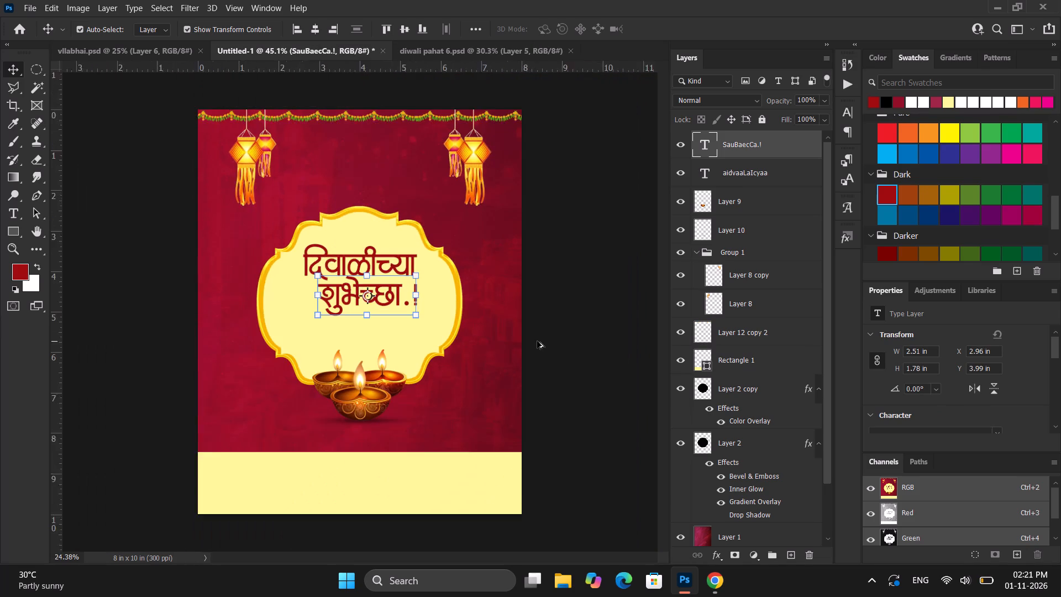
{"action": "scroll", "coordinate": [537, 341], "scroll_direction": "down", "scroll_amount": 2, "text": "alt"}
{"action": "left_click", "coordinate": [551, 329]}
{"action": "scroll", "coordinate": [359, 293], "scroll_direction": "up", "scroll_amount": 9, "text": "alt"}
{"action": "scroll", "coordinate": [408, 312], "scroll_direction": "up", "scroll_amount": 5, "text": "alt"}
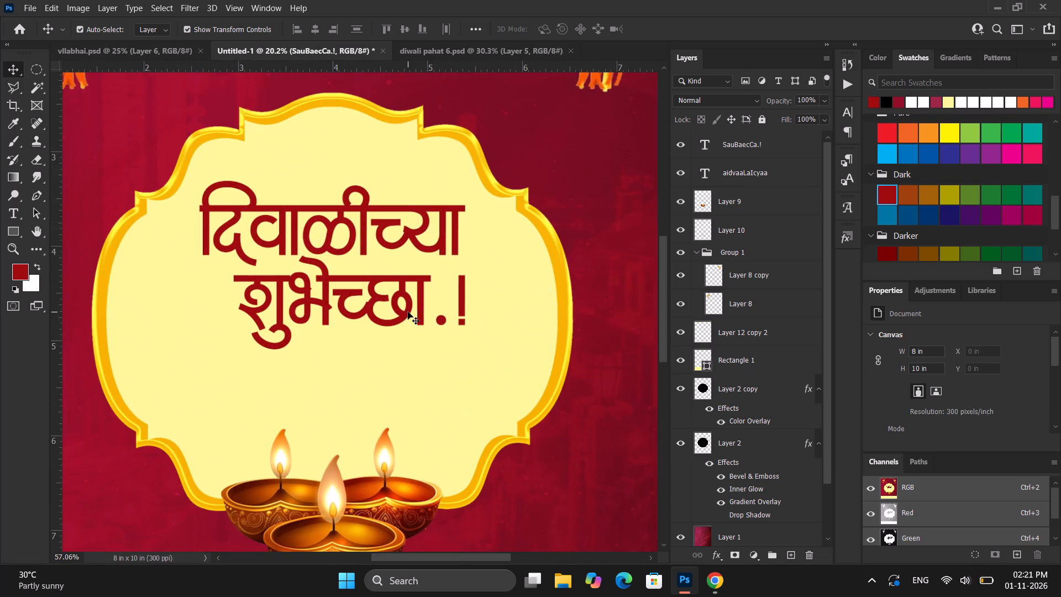
{"action": "left_click", "coordinate": [408, 311]}
{"action": "double_click", "coordinate": [407, 316]}
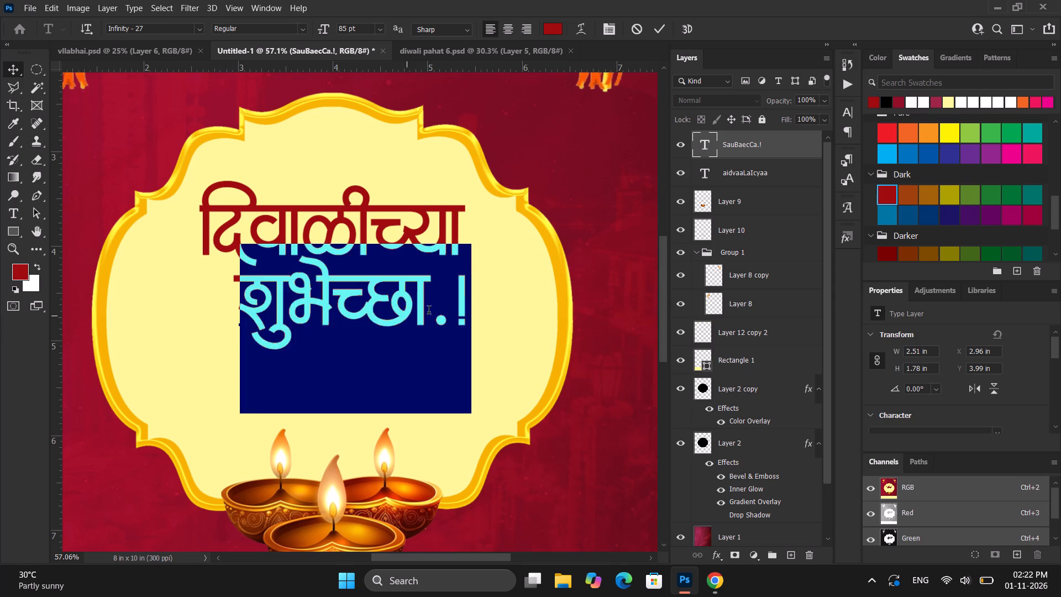
{"action": "left_click_drag", "start_coordinate": [429, 311], "coordinate": [507, 324]}
{"action": "key", "text": "BackSpace"}
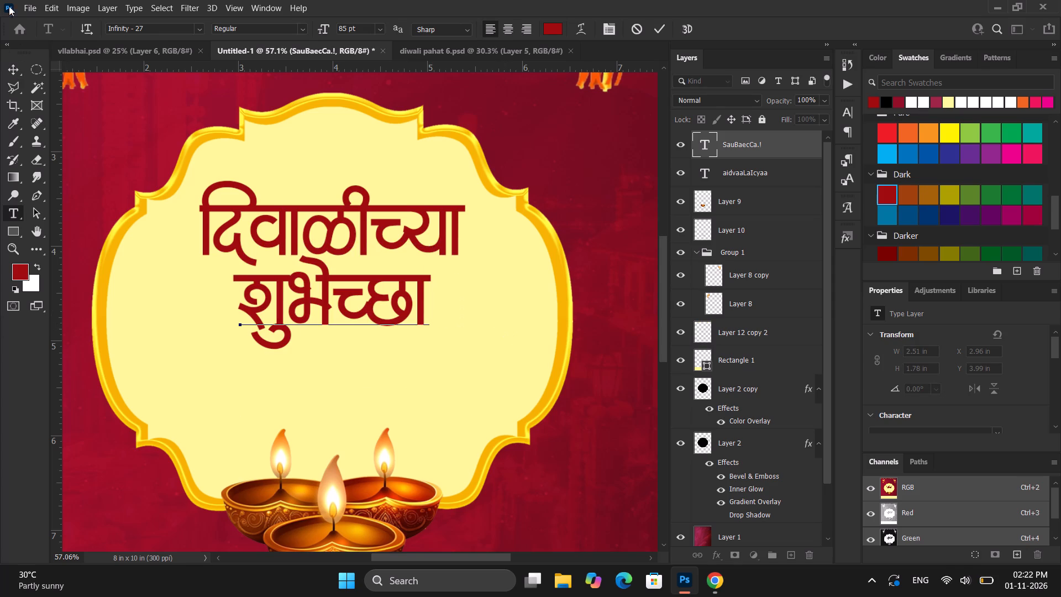
{"action": "left_click", "coordinate": [19, 78]}
Move the शुभेच्छा line straight up by about 0.08 in, closer to the दिवाळीच्या line.
{"action": "left_click_drag", "start_coordinate": [377, 290], "coordinate": [376, 289]}
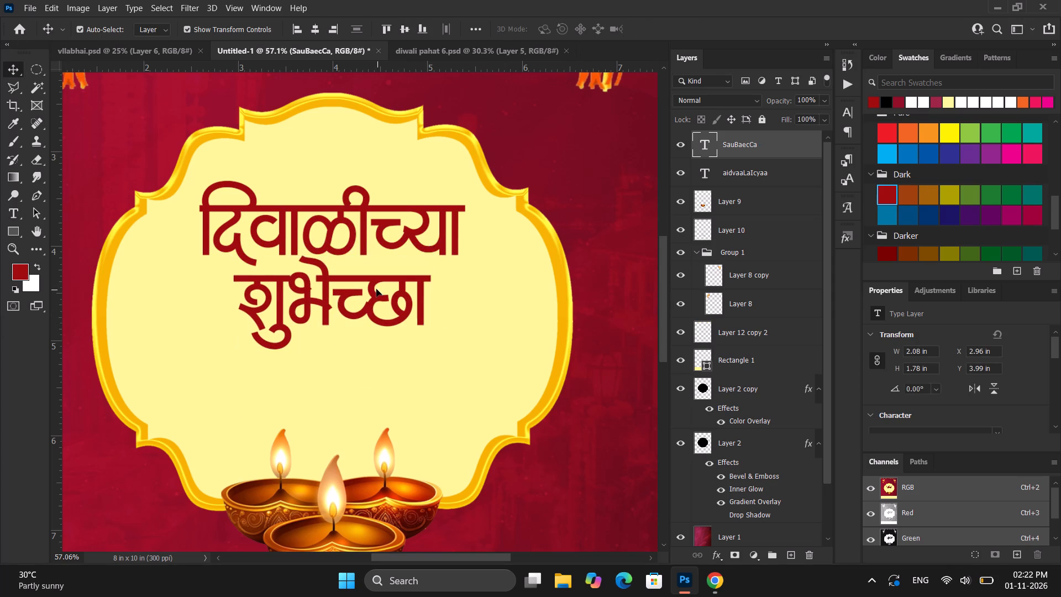
{"action": "left_click_drag", "start_coordinate": [376, 289], "coordinate": [372, 282]}
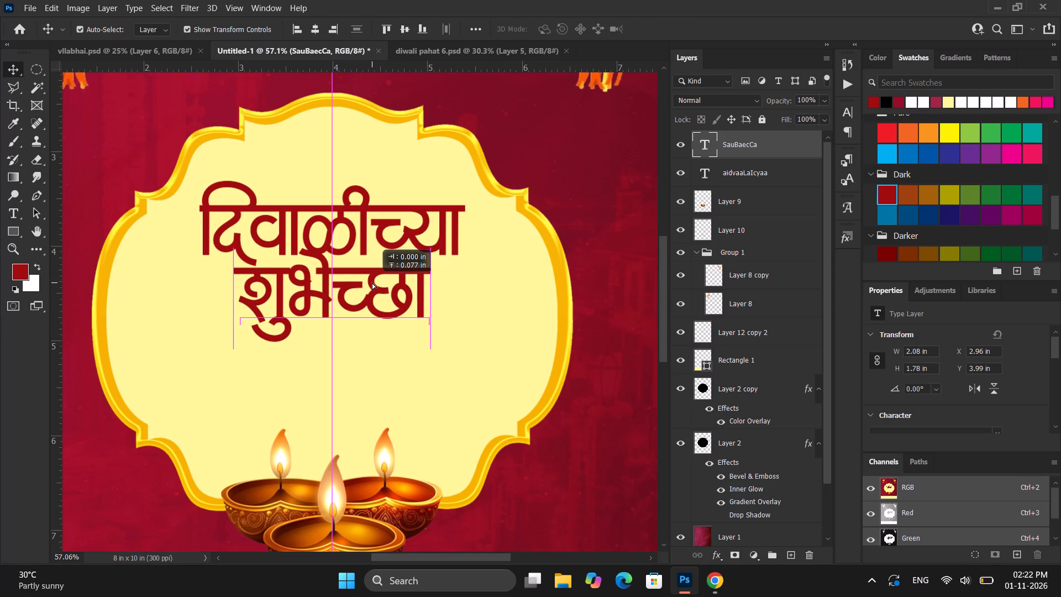
{"action": "left_click_drag", "start_coordinate": [372, 282], "coordinate": [371, 284]}
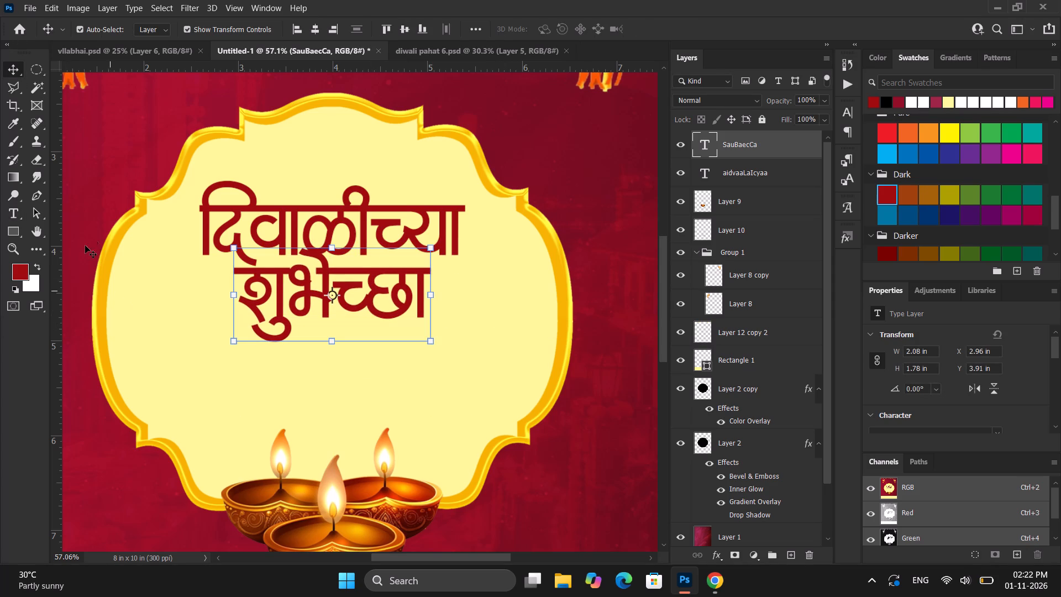
Move the दिवाळीच्या line straight up by about 0.28 in inside the label.
{"action": "left_click", "coordinate": [403, 206]}
{"action": "scroll", "coordinate": [484, 278], "scroll_direction": "down", "scroll_amount": 5}
{"action": "left_click", "coordinate": [451, 300]}
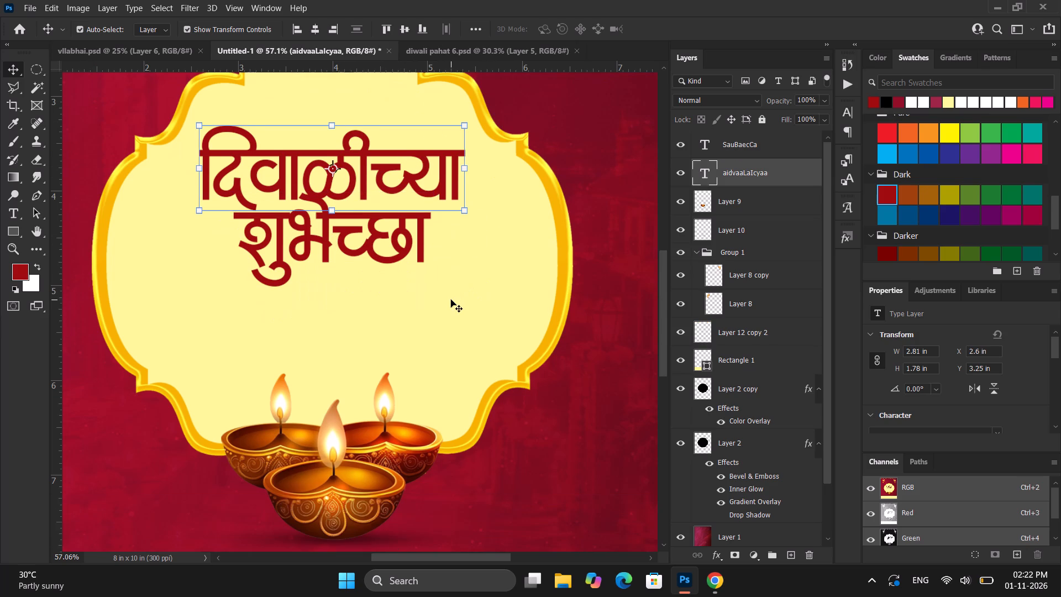
{"action": "scroll", "coordinate": [451, 300], "scroll_direction": "down", "scroll_amount": 12}
{"action": "left_click", "coordinate": [599, 269]}
{"action": "scroll", "coordinate": [376, 271], "scroll_direction": "up", "scroll_amount": 2, "text": "alt"}
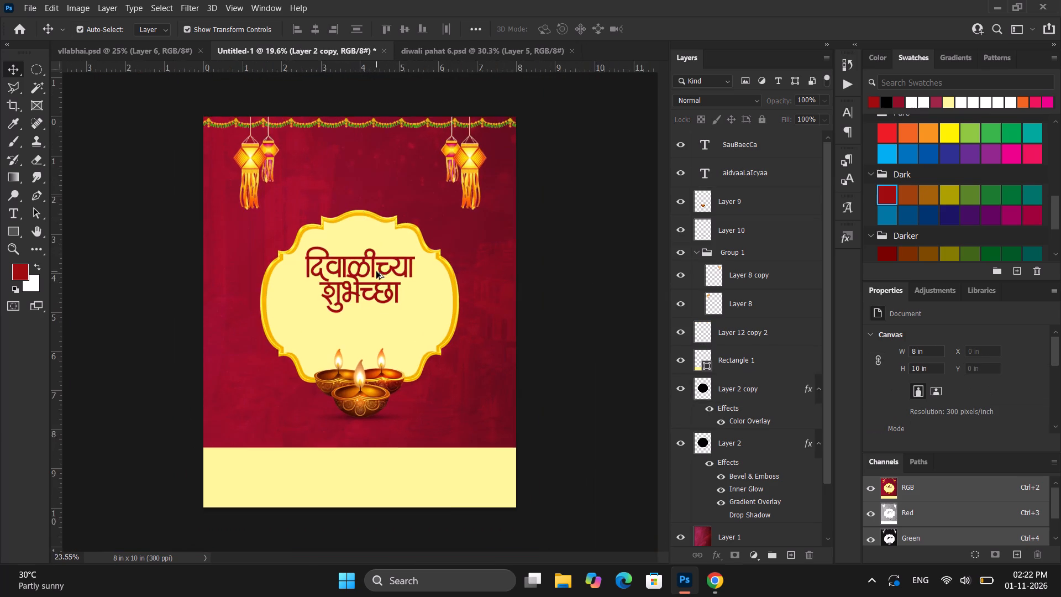
{"action": "scroll", "coordinate": [376, 271], "scroll_direction": "up", "scroll_amount": 7, "text": "alt"}
{"action": "left_click", "coordinate": [346, 252]}
{"action": "left_click_drag", "start_coordinate": [374, 238], "coordinate": [374, 237], "text": "shift"}
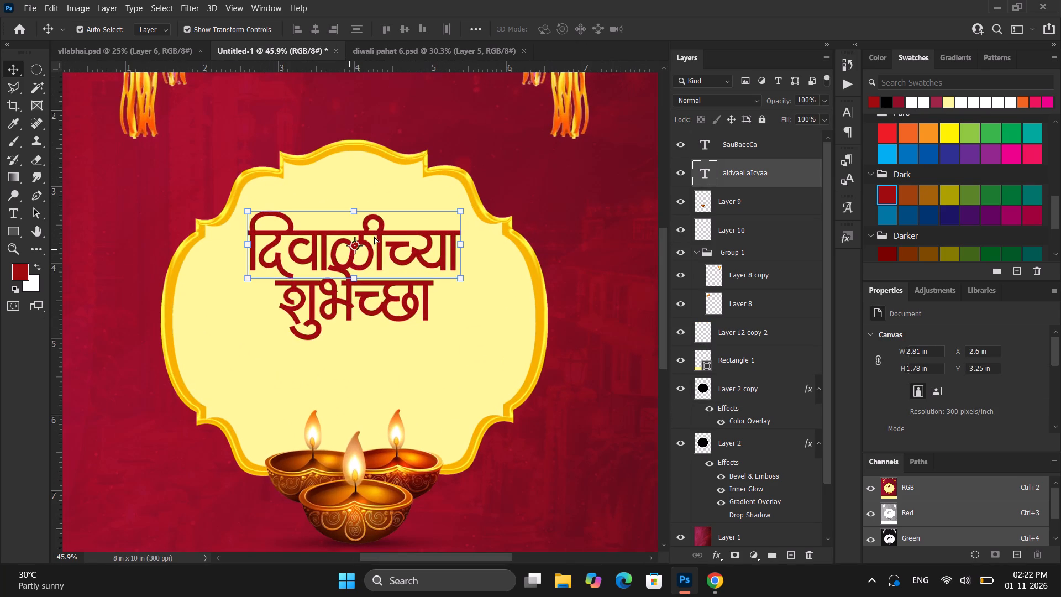
{"action": "left_click_drag", "start_coordinate": [374, 237], "coordinate": [374, 228], "text": "shift"}
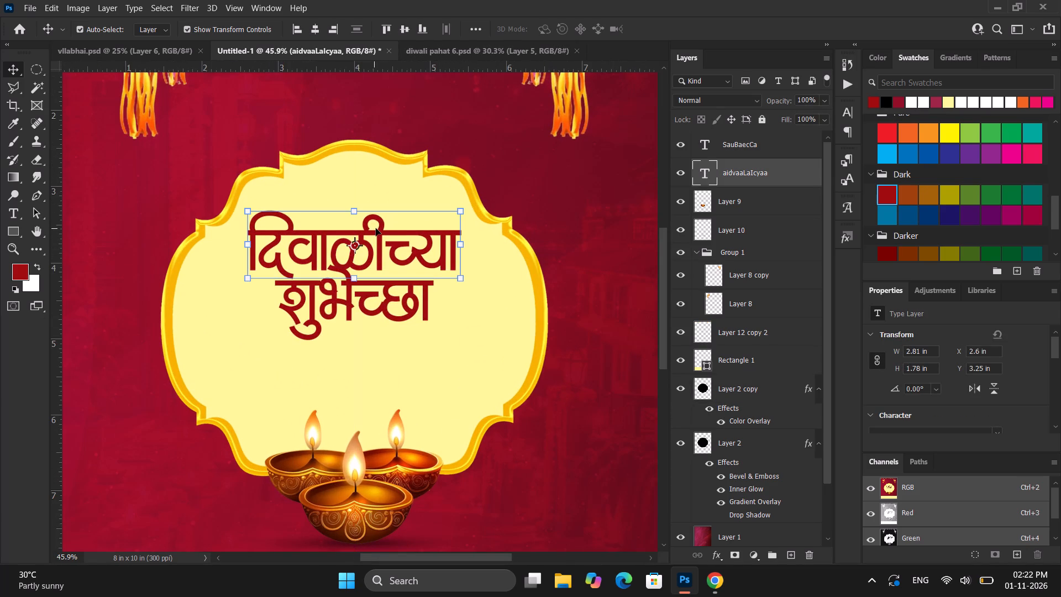
{"action": "left_click_drag", "start_coordinate": [378, 227], "coordinate": [375, 206]}
Move the शुभेच्छा line straight up by about 0.2 in, keeping it centred under the दिवाळीच्या line.
{"action": "left_click", "coordinate": [382, 303]}
{"action": "left_click_drag", "start_coordinate": [390, 292], "coordinate": [387, 280], "text": "shift"}
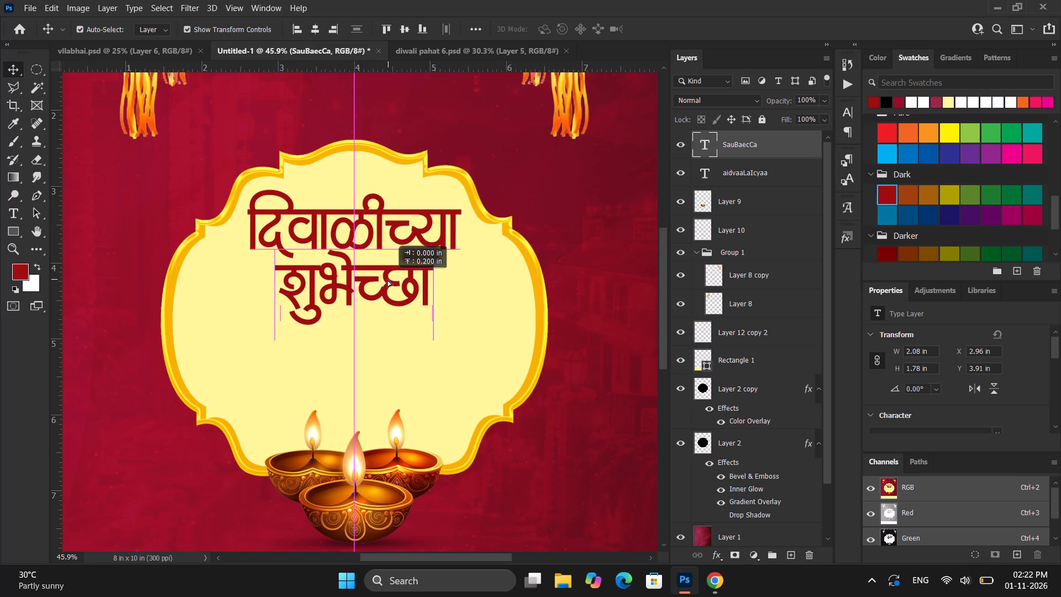
{"action": "left_click_drag", "start_coordinate": [387, 280], "coordinate": [387, 280], "text": "shift"}
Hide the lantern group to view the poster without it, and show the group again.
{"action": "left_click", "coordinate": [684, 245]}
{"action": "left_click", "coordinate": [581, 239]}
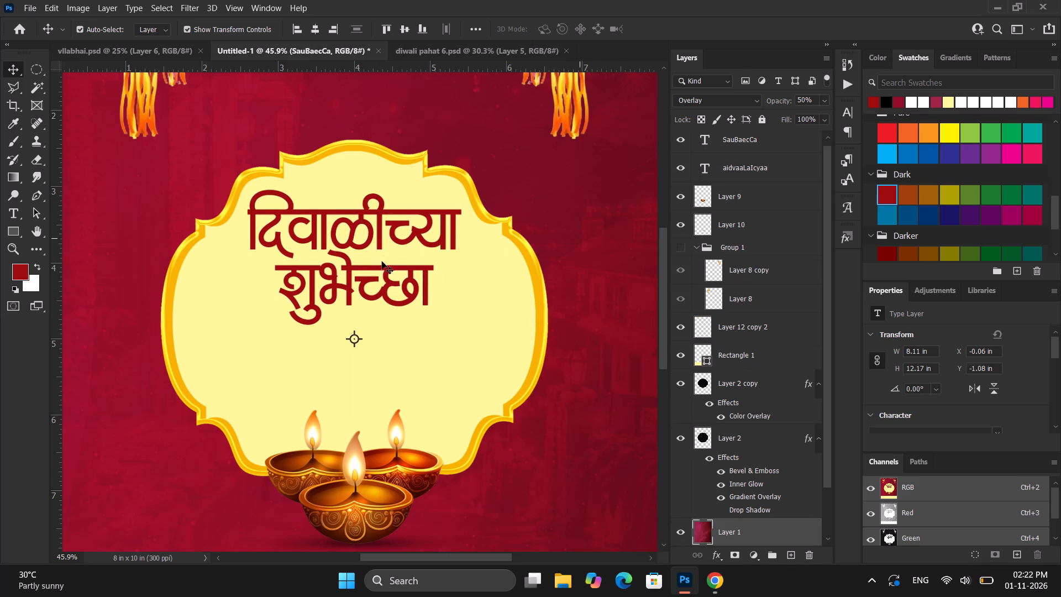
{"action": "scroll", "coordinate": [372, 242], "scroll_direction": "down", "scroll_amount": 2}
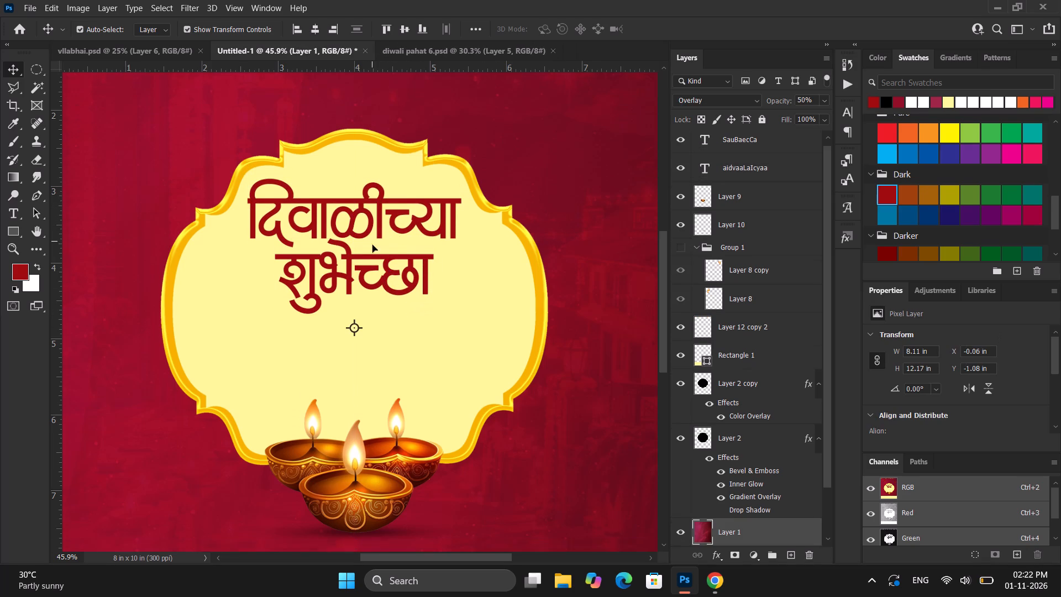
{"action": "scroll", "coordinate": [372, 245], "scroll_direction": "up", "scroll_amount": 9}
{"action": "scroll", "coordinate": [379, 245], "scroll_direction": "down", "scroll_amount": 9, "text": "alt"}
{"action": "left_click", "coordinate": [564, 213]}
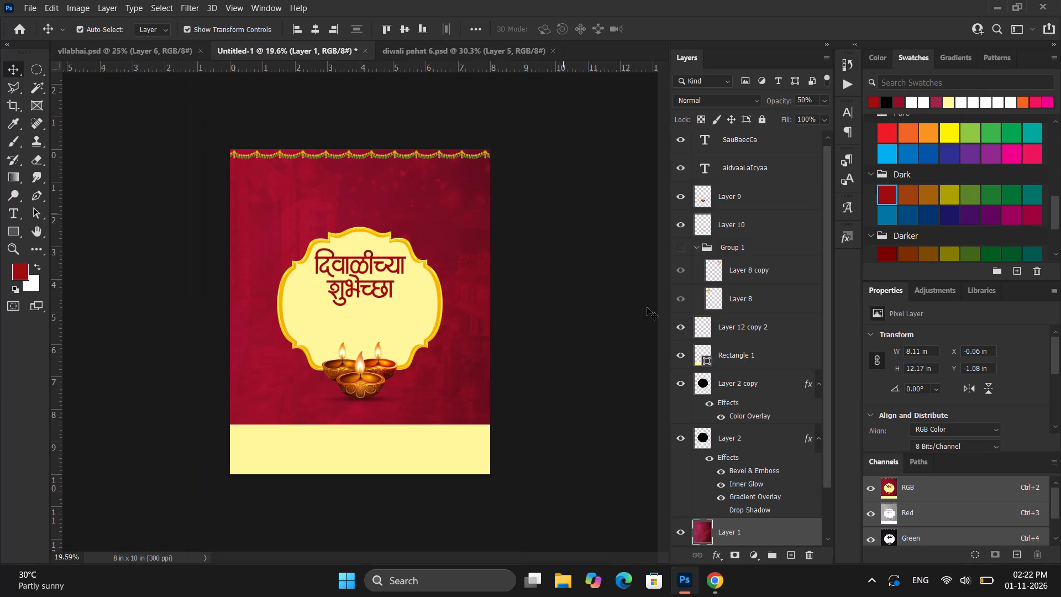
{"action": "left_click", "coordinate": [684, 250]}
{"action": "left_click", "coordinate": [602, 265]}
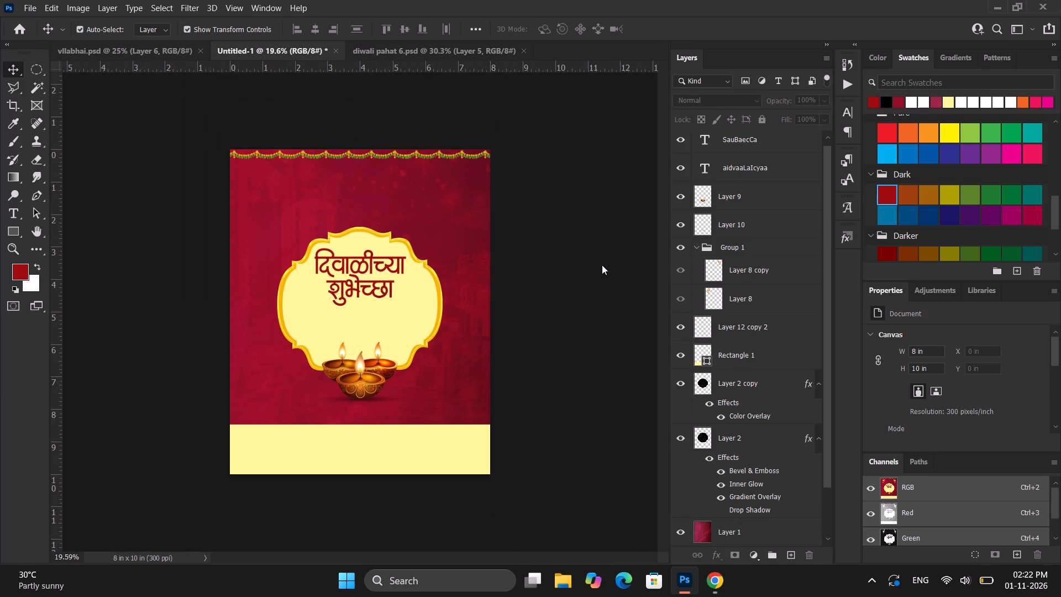
Examine the greeting's placement inside the label and its balance with the diyas and the whole poster.
{"action": "scroll", "coordinate": [381, 285], "scroll_direction": "up", "scroll_amount": 4, "text": "alt"}
{"action": "scroll", "coordinate": [381, 285], "scroll_direction": "up", "scroll_amount": 3, "text": "ctrl"}
{"action": "scroll", "coordinate": [327, 246], "scroll_direction": "up", "scroll_amount": 3, "text": "alt"}
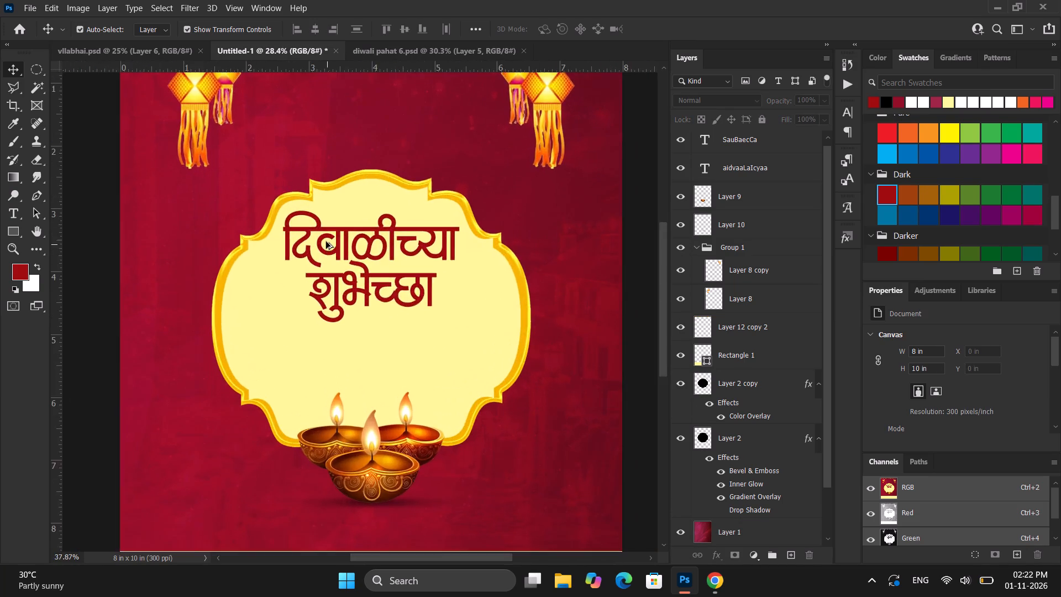
{"action": "scroll", "coordinate": [326, 242], "scroll_direction": "down", "scroll_amount": 3, "text": "alt"}
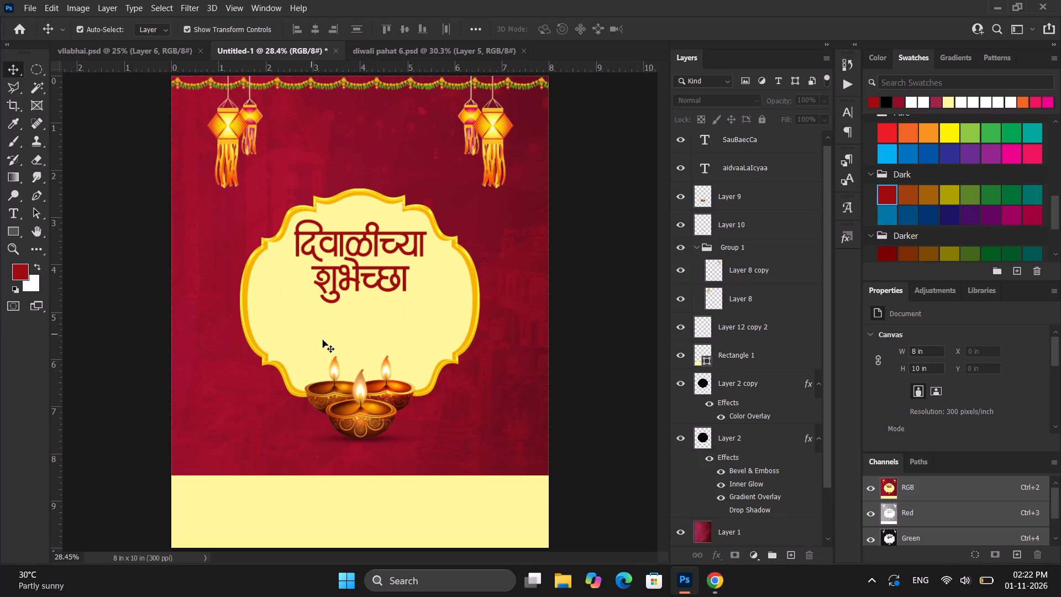
{"action": "scroll", "coordinate": [363, 380], "scroll_direction": "down", "scroll_amount": 1, "text": "alt"}
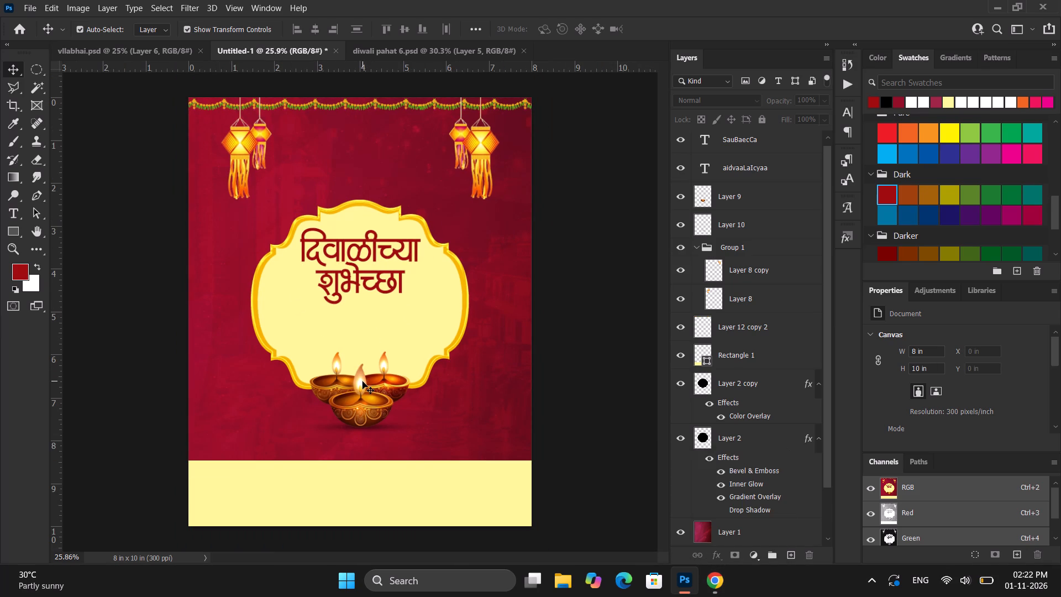
{"action": "scroll", "coordinate": [388, 325], "scroll_direction": "up", "scroll_amount": 4, "text": "alt"}
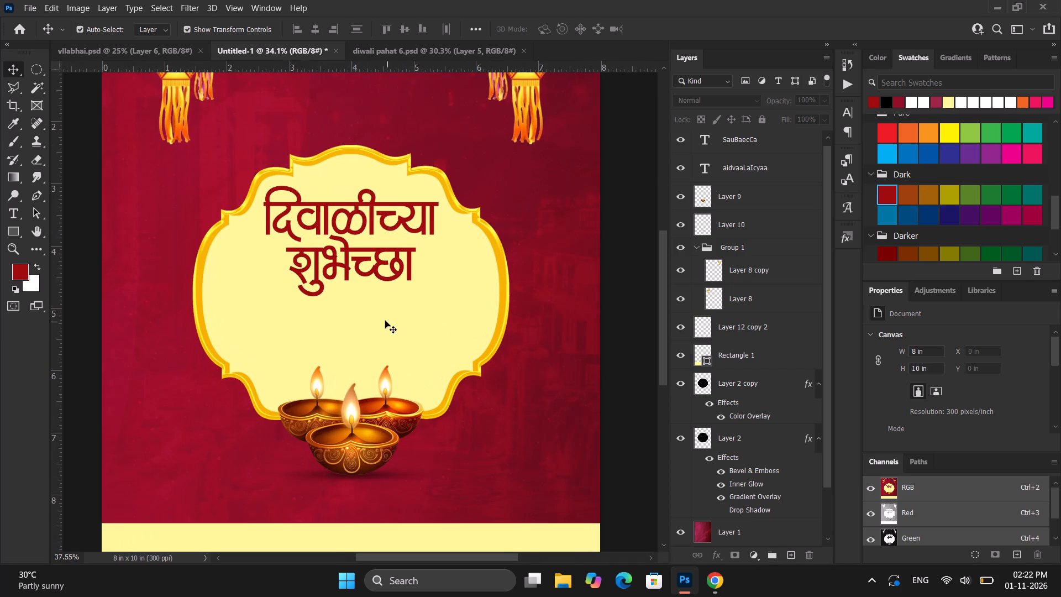
{"action": "scroll", "coordinate": [385, 321], "scroll_direction": "up", "scroll_amount": 4, "text": "alt"}
{"action": "scroll", "coordinate": [385, 320], "scroll_direction": "down", "scroll_amount": 6, "text": "ctrl+alt"}
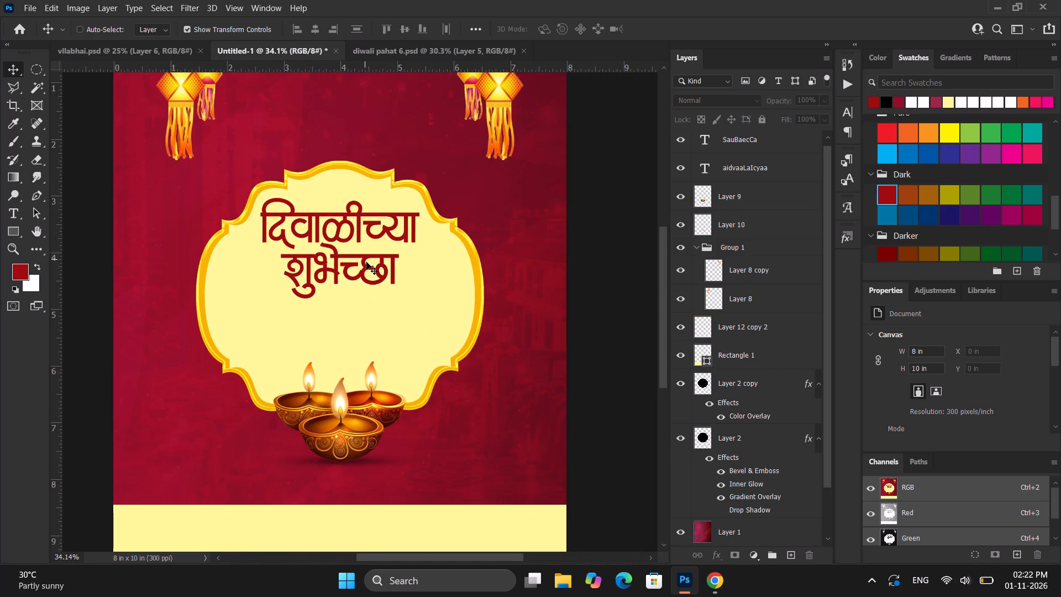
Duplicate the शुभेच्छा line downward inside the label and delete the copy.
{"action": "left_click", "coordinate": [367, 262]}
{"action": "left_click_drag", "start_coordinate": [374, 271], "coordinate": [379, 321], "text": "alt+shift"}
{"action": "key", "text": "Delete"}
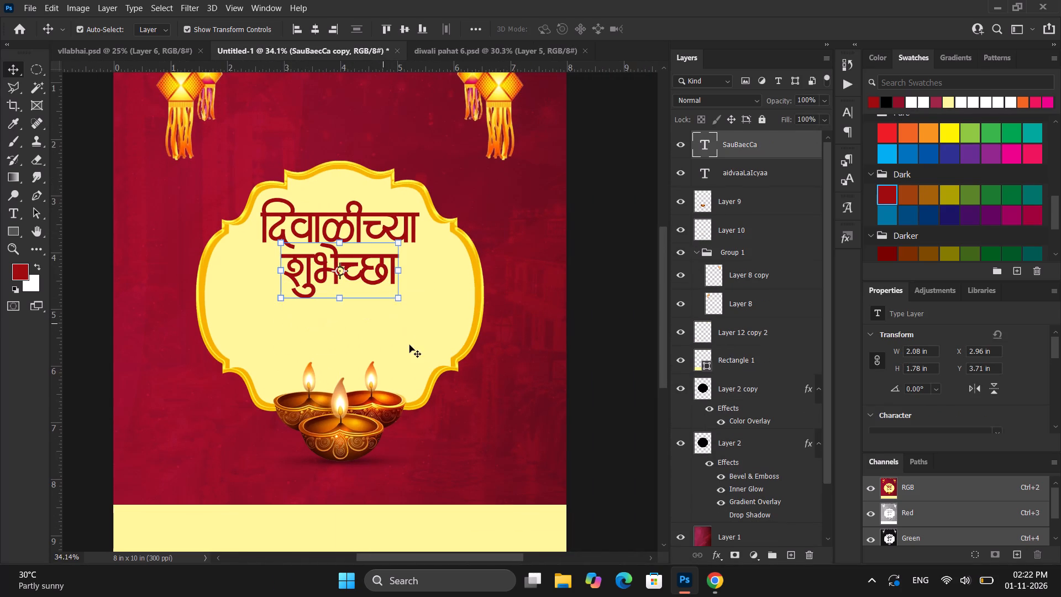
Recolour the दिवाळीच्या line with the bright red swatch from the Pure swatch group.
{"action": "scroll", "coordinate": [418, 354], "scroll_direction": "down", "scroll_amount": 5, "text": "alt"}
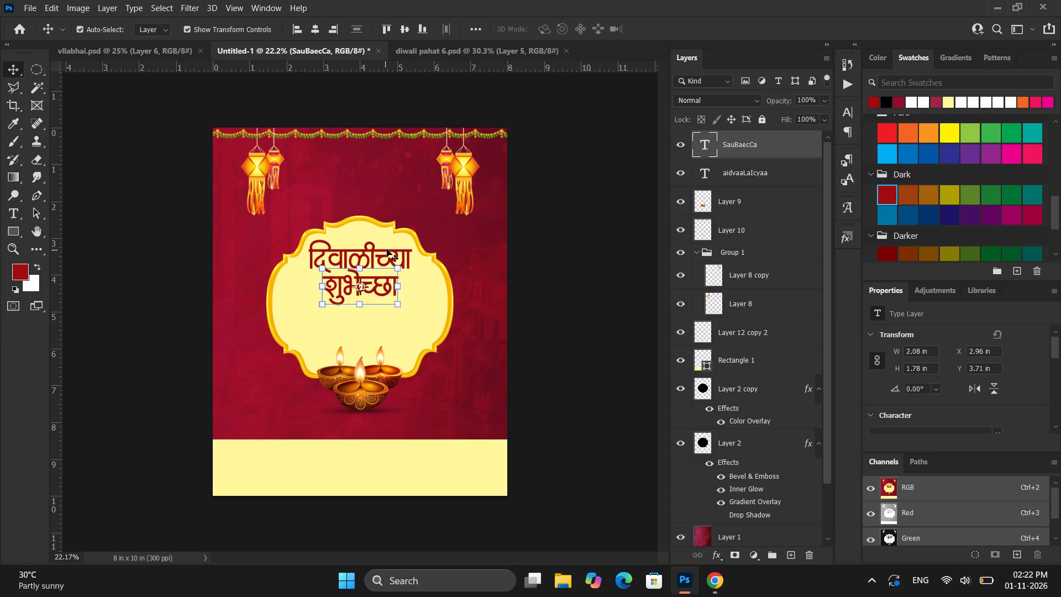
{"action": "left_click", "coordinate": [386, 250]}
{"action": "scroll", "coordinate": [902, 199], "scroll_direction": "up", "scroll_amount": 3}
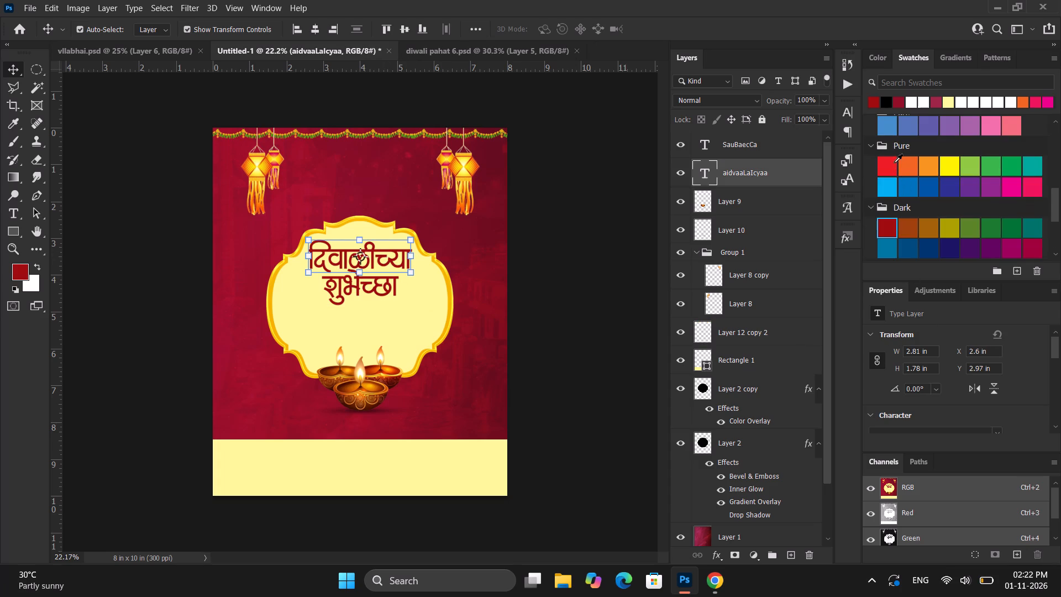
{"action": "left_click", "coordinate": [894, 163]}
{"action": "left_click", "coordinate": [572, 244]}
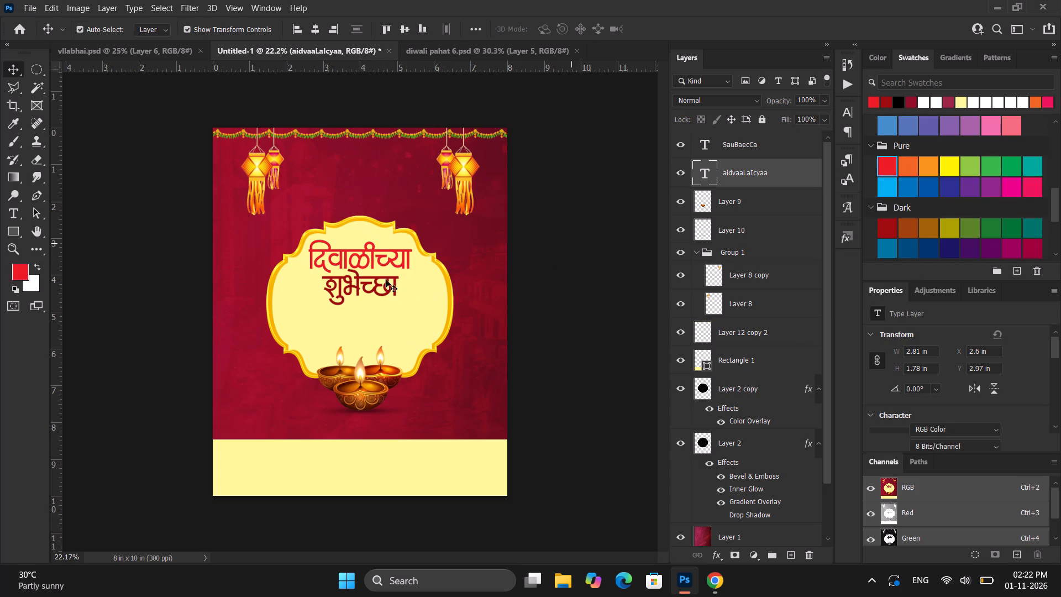
Recolour the दिवाळीच्या line with the red swatch from the Dark swatch group.
{"action": "left_click", "coordinate": [382, 259]}
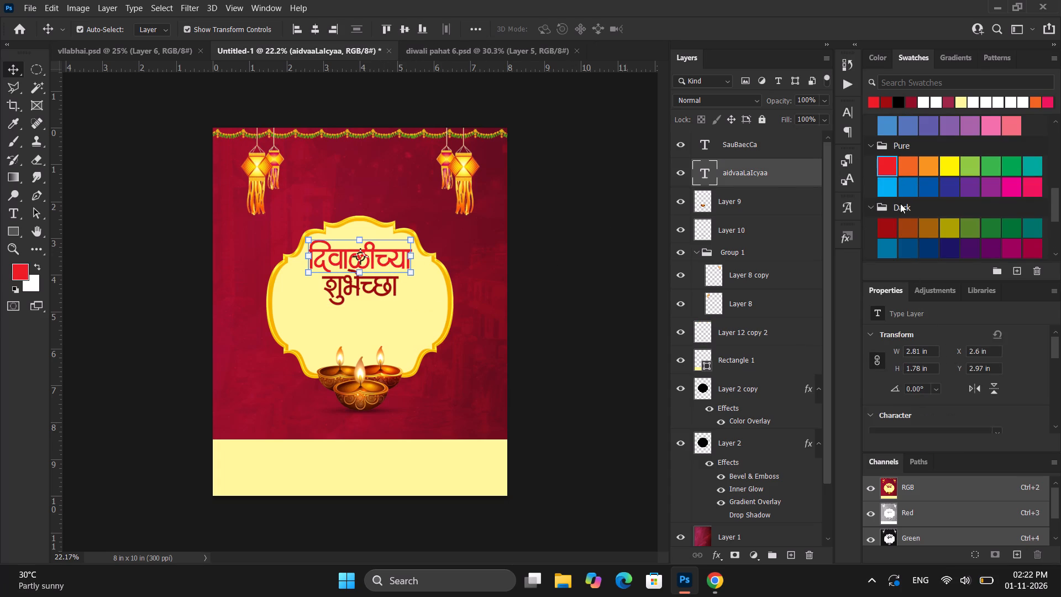
{"action": "scroll", "coordinate": [900, 203], "scroll_direction": "down", "scroll_amount": 2}
{"action": "left_click", "coordinate": [896, 211]}
{"action": "left_click", "coordinate": [608, 277]}
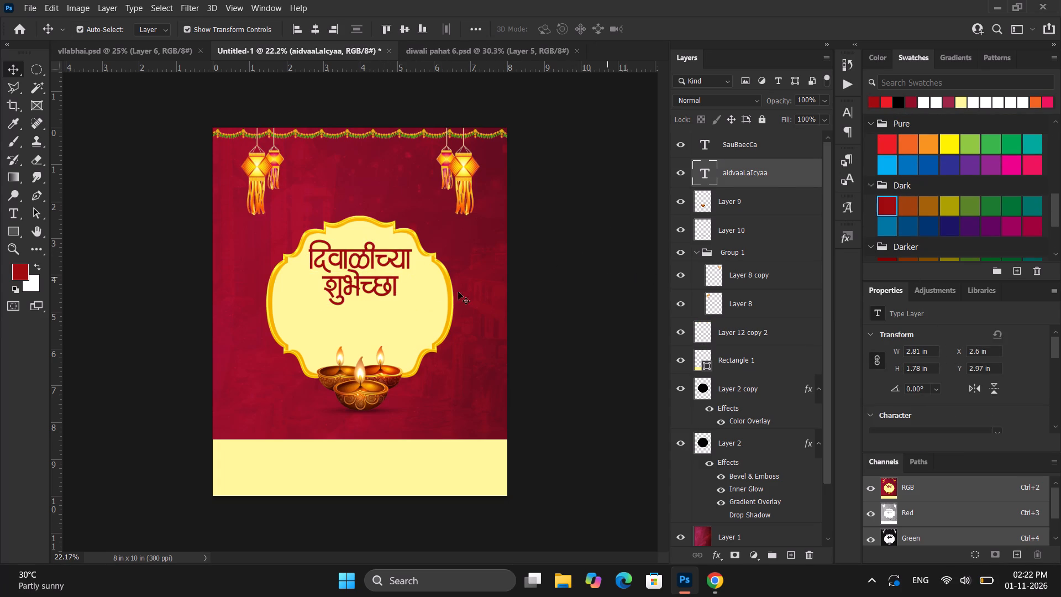
Recolour the शुभेच्छा line with the dark blue swatch from the Pure swatch group.
{"action": "scroll", "coordinate": [440, 291], "scroll_direction": "up", "scroll_amount": 4, "text": "alt"}
{"action": "left_click", "coordinate": [376, 282]}
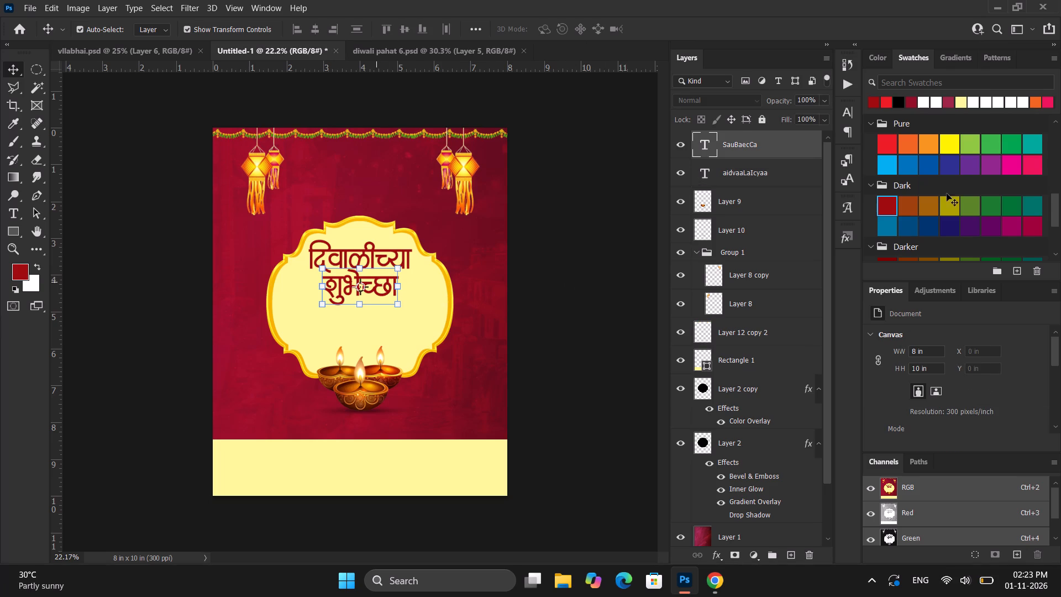
{"action": "left_click", "coordinate": [947, 162]}
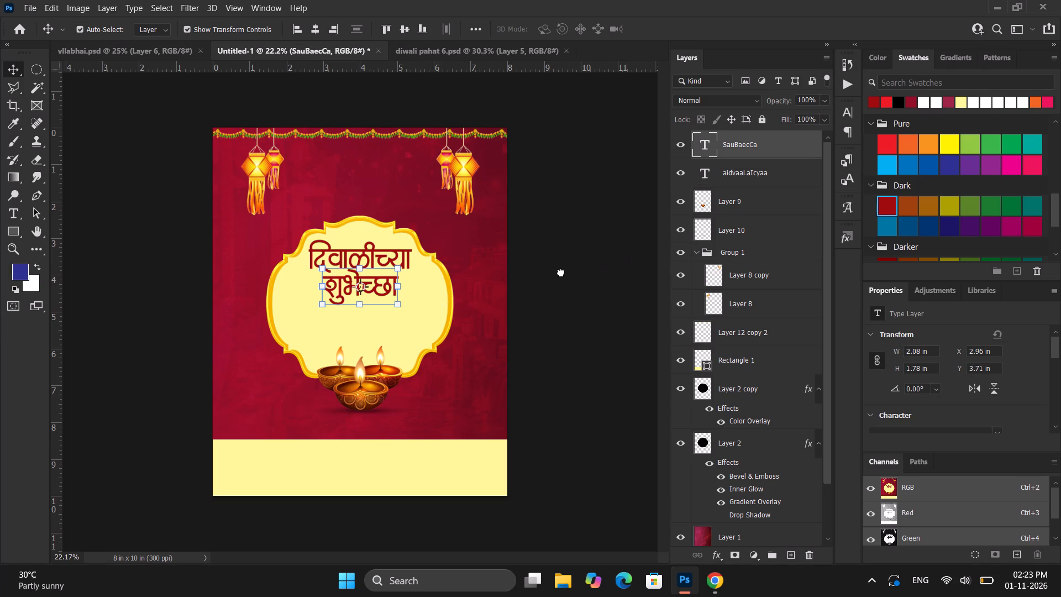
{"action": "left_click", "coordinate": [561, 271]}
{"action": "scroll", "coordinate": [325, 254], "scroll_direction": "up", "scroll_amount": 6, "text": "alt"}
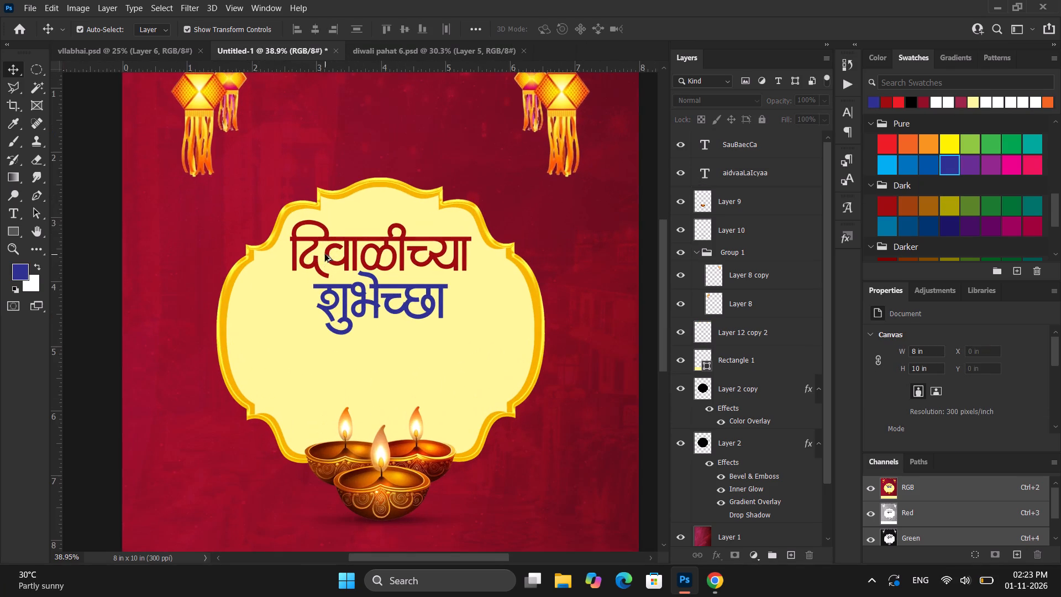
Nudge the शुभेच्छा line 10 px to the right beneath the दिवाळीच्या line and deselect it.
{"action": "scroll", "coordinate": [325, 254], "scroll_direction": "down", "scroll_amount": 6, "text": "ctrl"}
{"action": "scroll", "coordinate": [325, 254], "scroll_direction": "down", "scroll_amount": 4, "text": "alt"}
{"action": "scroll", "coordinate": [324, 254], "scroll_direction": "down", "scroll_amount": 3, "text": "ctrl"}
{"action": "scroll", "coordinate": [324, 254], "scroll_direction": "up", "scroll_amount": 2, "text": "alt"}
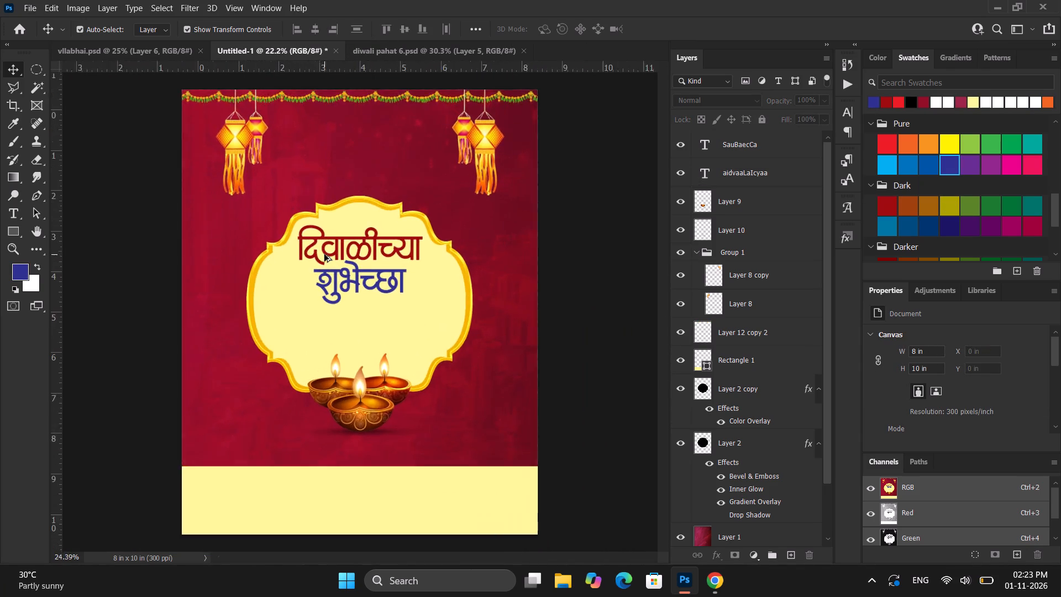
{"action": "scroll", "coordinate": [324, 254], "scroll_direction": "up", "scroll_amount": 4, "text": "alt"}
{"action": "scroll", "coordinate": [327, 252], "scroll_direction": "down", "scroll_amount": 4, "text": "ctrl"}
{"action": "scroll", "coordinate": [327, 252], "scroll_direction": "down", "scroll_amount": 4, "text": "alt"}
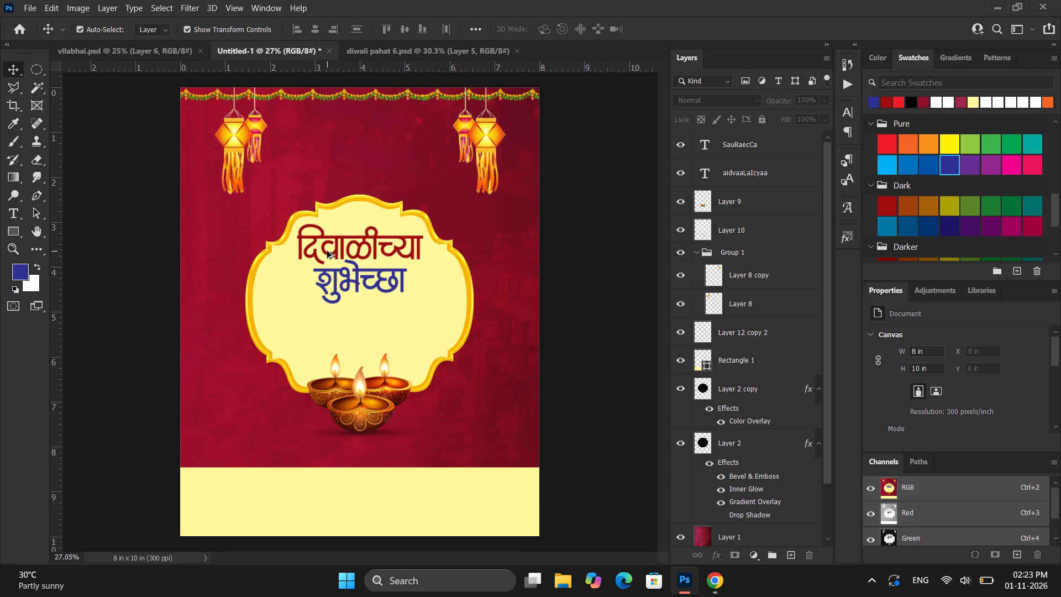
{"action": "scroll", "coordinate": [339, 244], "scroll_direction": "down", "scroll_amount": 3, "text": "alt"}
{"action": "scroll", "coordinate": [342, 244], "scroll_direction": "up", "scroll_amount": 8, "text": "alt"}
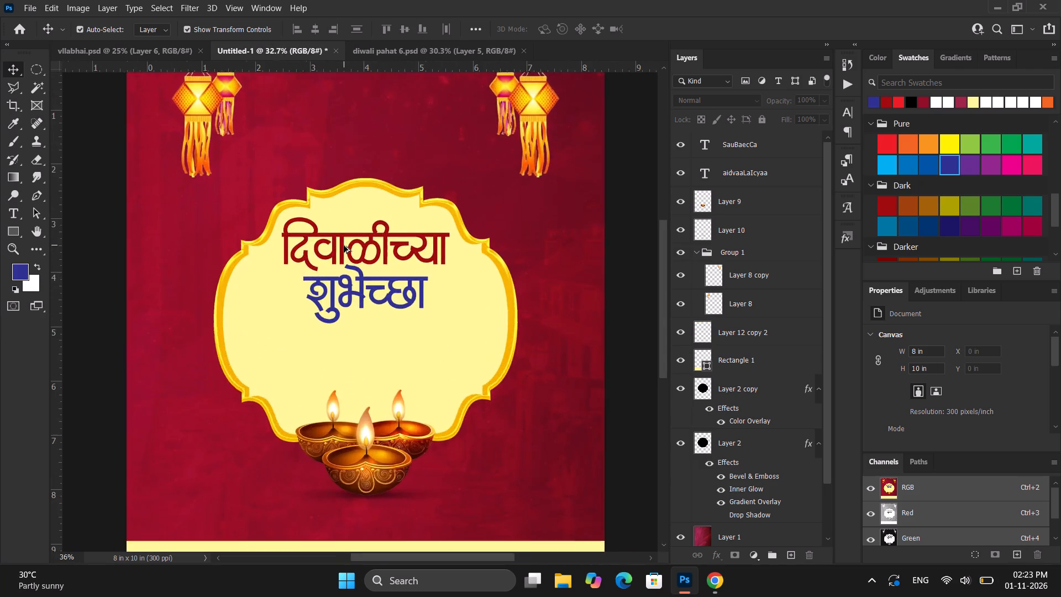
{"action": "scroll", "coordinate": [344, 245], "scroll_direction": "up", "scroll_amount": 1, "text": "alt"}
{"action": "scroll", "coordinate": [332, 255], "scroll_direction": "up", "scroll_amount": 3, "text": "ctrl"}
{"action": "scroll", "coordinate": [345, 269], "scroll_direction": "up", "scroll_amount": 4, "text": "alt"}
{"action": "scroll", "coordinate": [394, 289], "scroll_direction": "up", "scroll_amount": 3, "text": "alt"}
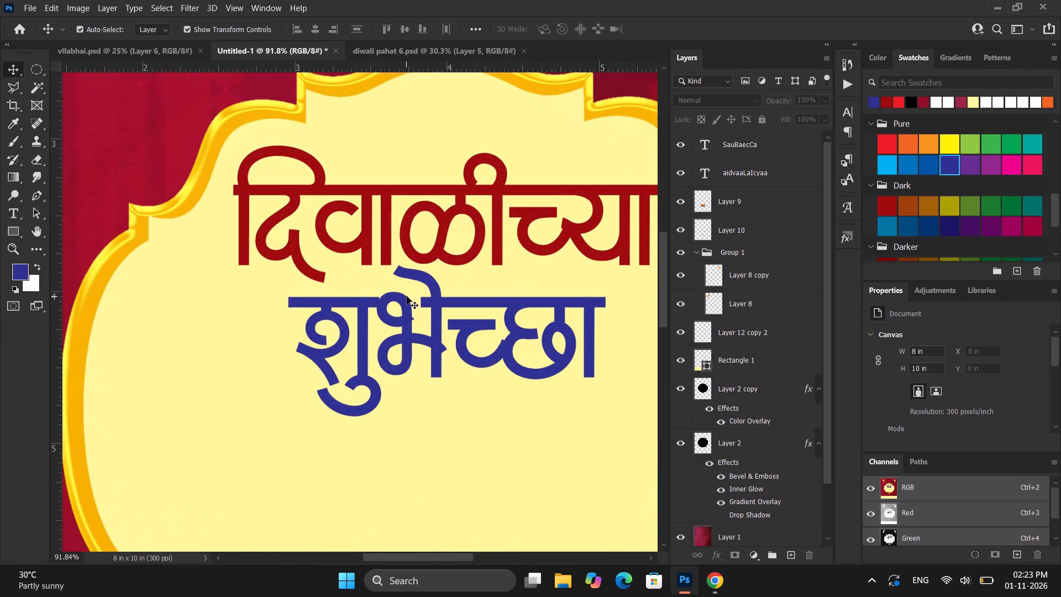
{"action": "left_click", "coordinate": [407, 296]}
{"action": "key", "text": "shift+Up"}
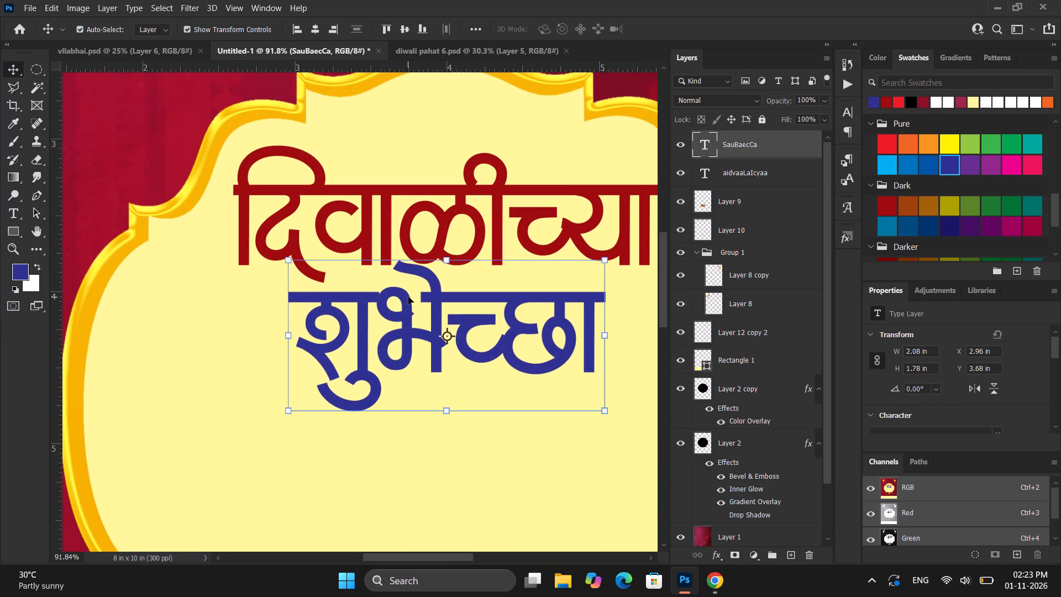
{"action": "key", "text": "shift+Right"}
{"action": "key", "text": "shift+Down"}
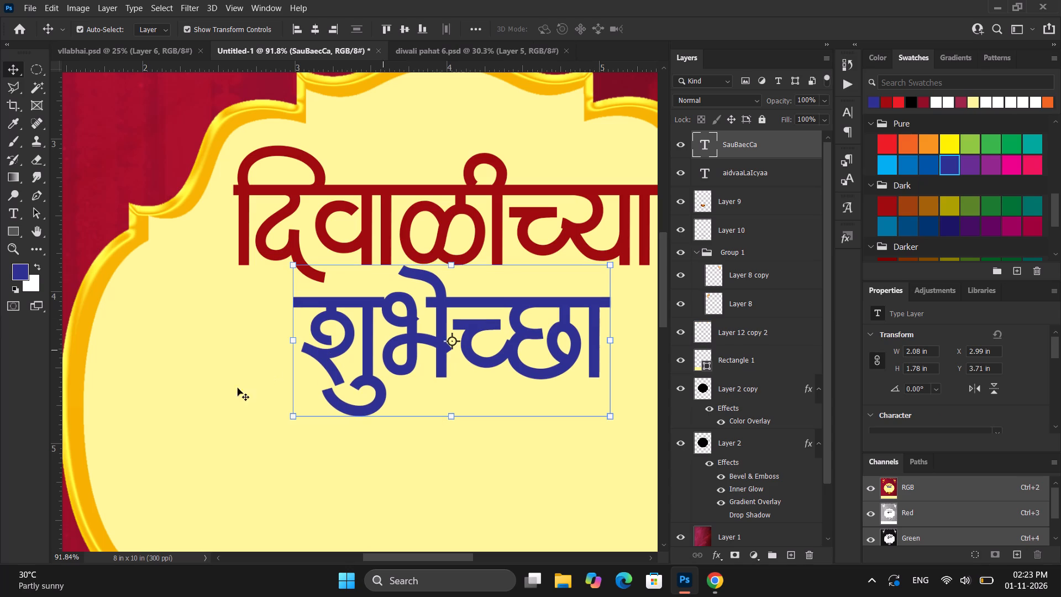
{"action": "left_click", "coordinate": [174, 407]}
{"action": "scroll", "coordinate": [185, 389], "scroll_direction": "down", "scroll_amount": 20, "text": "alt"}
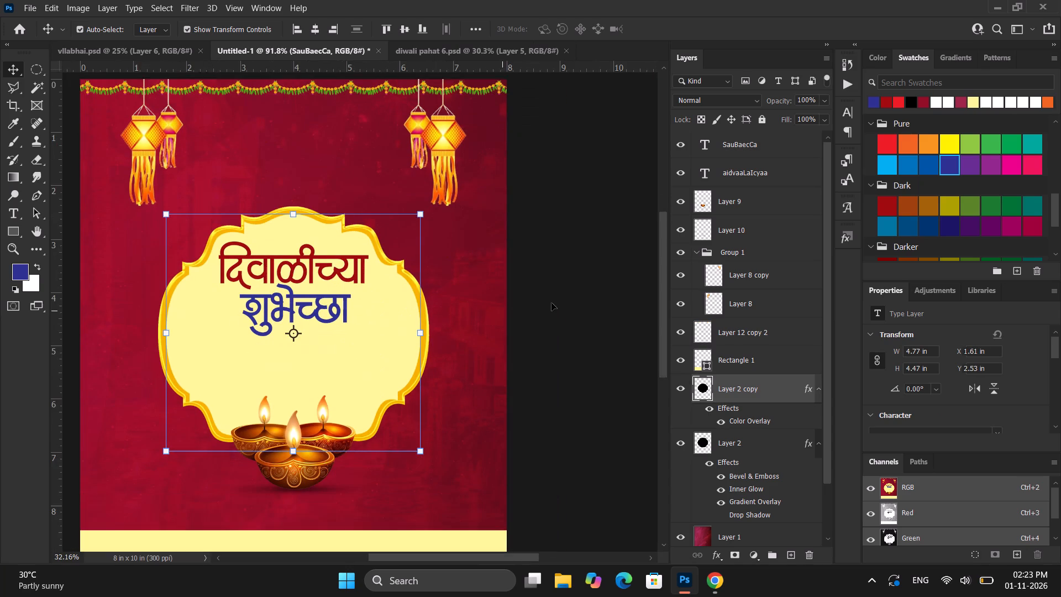
{"action": "left_click", "coordinate": [563, 296]}
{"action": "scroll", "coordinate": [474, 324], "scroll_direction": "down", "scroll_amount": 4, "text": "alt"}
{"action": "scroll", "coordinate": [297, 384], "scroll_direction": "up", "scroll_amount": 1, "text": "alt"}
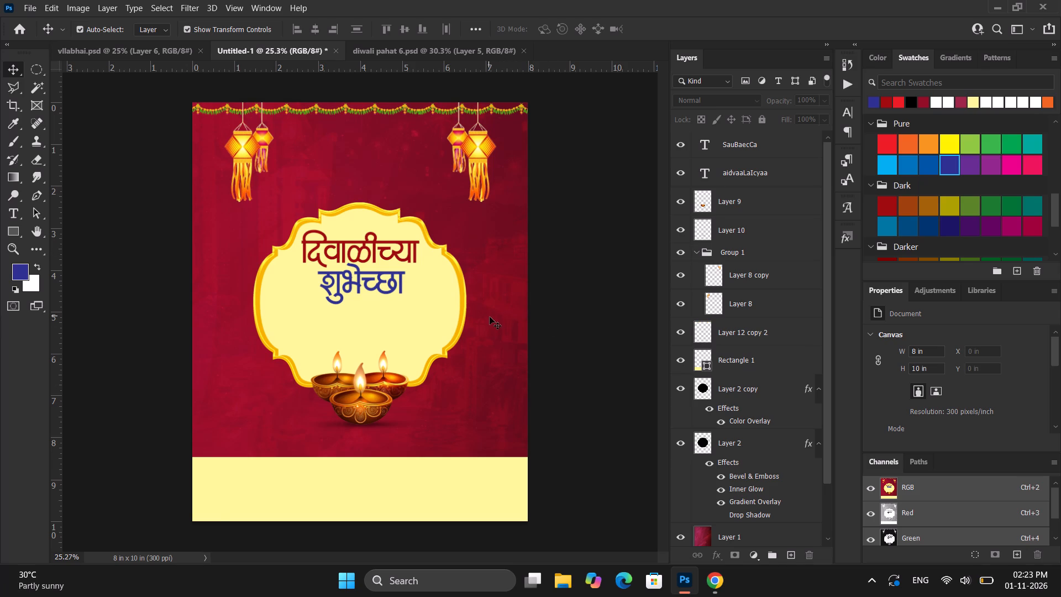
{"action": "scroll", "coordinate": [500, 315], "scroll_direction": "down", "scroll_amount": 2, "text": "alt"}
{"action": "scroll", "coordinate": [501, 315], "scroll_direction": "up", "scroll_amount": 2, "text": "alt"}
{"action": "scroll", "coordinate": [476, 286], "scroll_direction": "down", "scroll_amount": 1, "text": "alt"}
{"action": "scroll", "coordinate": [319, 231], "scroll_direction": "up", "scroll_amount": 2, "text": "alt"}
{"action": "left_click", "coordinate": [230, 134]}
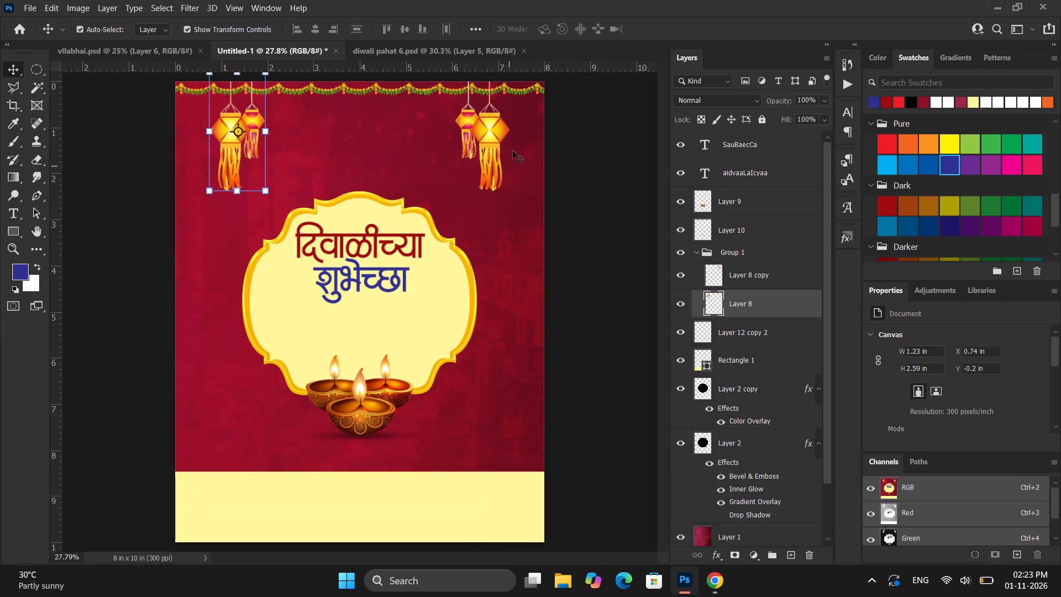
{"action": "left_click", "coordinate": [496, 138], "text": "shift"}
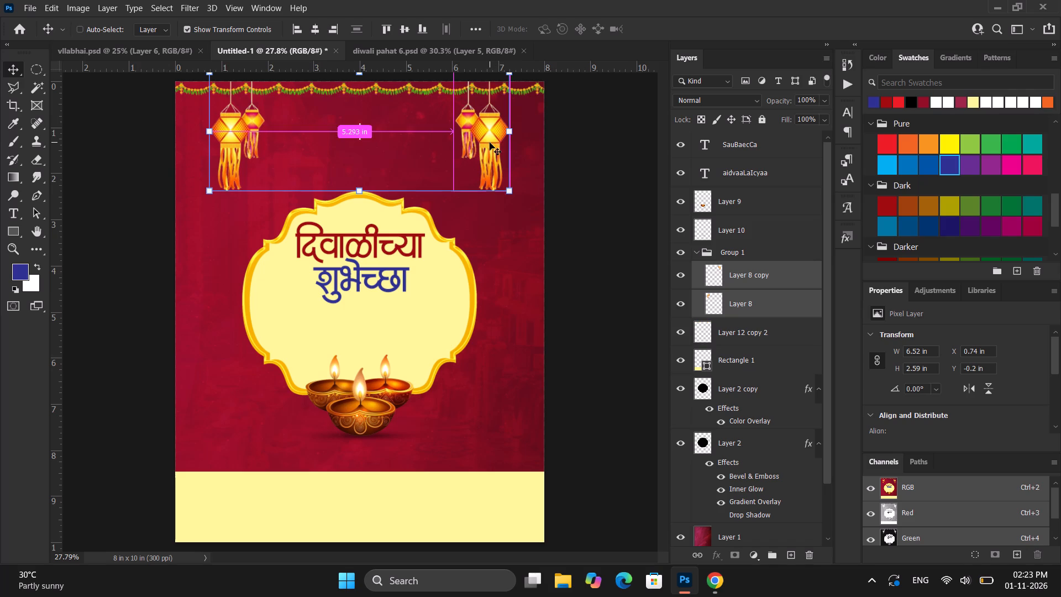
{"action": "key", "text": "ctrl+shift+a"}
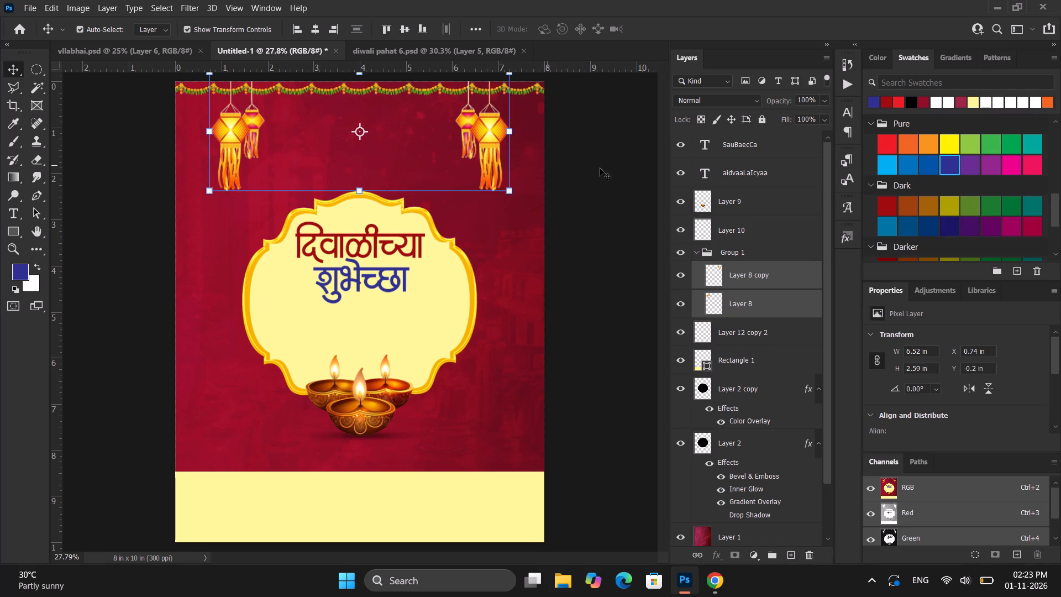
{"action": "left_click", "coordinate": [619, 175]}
Apply a Brightness/Contrast adjustment to the left lantern pair on Layer 8, with brightness 15 and contrast 10.
{"action": "left_click", "coordinate": [753, 306]}
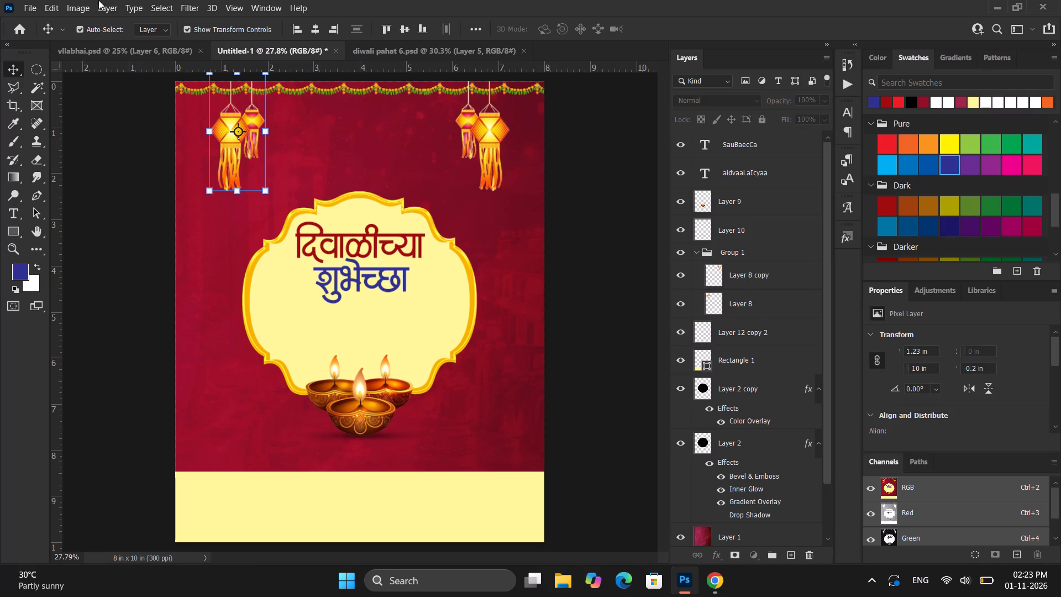
{"action": "left_click", "coordinate": [65, 4]}
{"action": "left_click", "coordinate": [114, 35]}
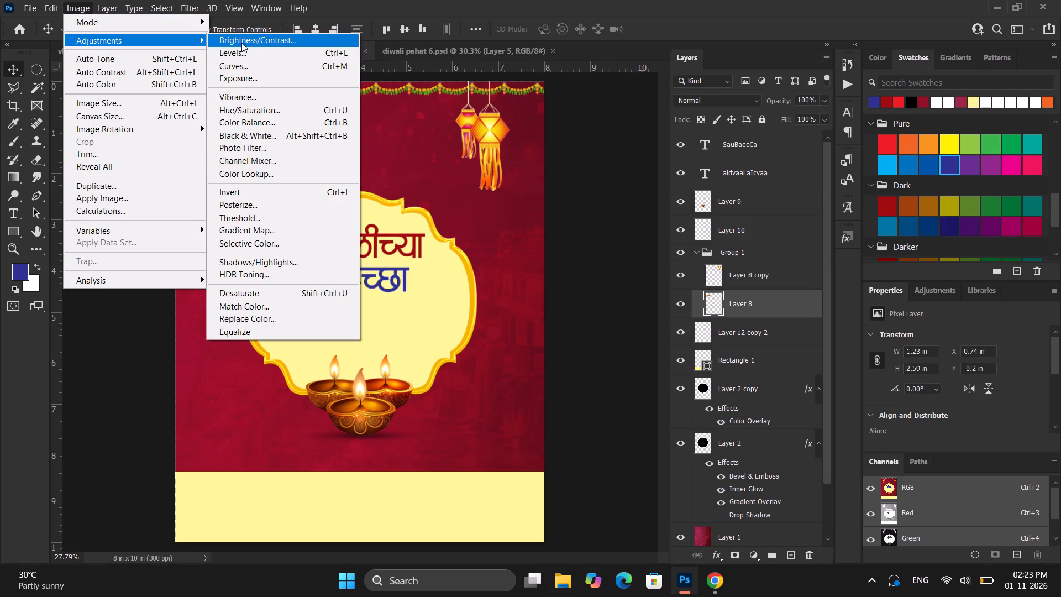
{"action": "left_click", "coordinate": [242, 41]}
{"action": "left_click_drag", "start_coordinate": [416, 431], "coordinate": [422, 431]}
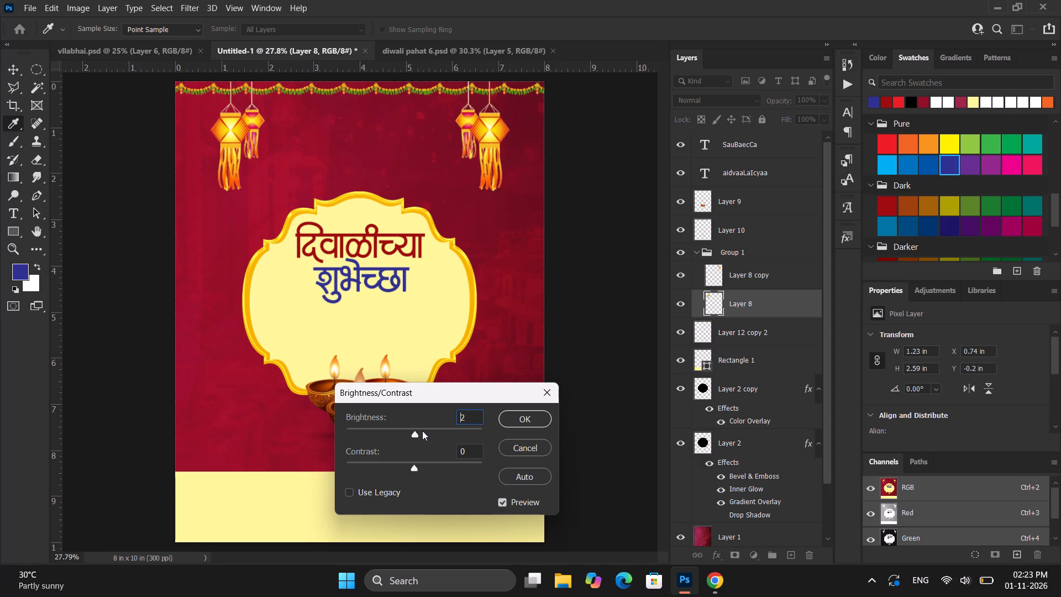
{"action": "left_click_drag", "start_coordinate": [422, 431], "coordinate": [423, 433]}
{"action": "key", "text": "1"}
{"action": "key", "text": "5"}
{"action": "left_click_drag", "start_coordinate": [470, 451], "coordinate": [455, 455]}
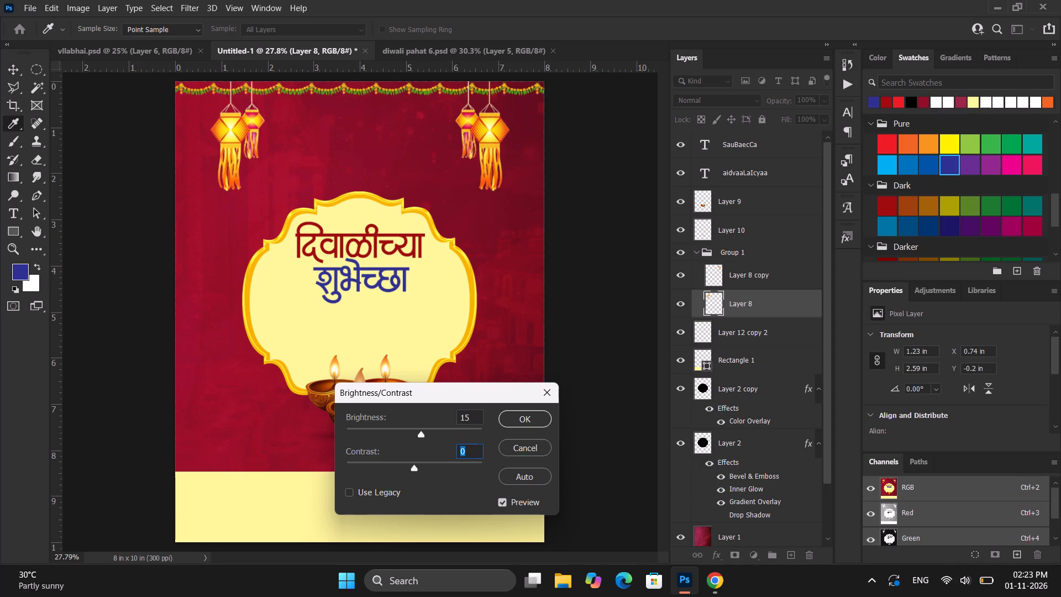
{"action": "left_click_drag", "start_coordinate": [455, 455], "coordinate": [452, 454]}
{"action": "key", "text": "1"}
{"action": "key", "text": "0"}
{"action": "key", "text": "Return"}
Apply Brightness/Contrast to the right lantern pair on Layer 8 copy, with brightness 15 and contrast 10.
{"action": "left_click", "coordinate": [492, 142]}
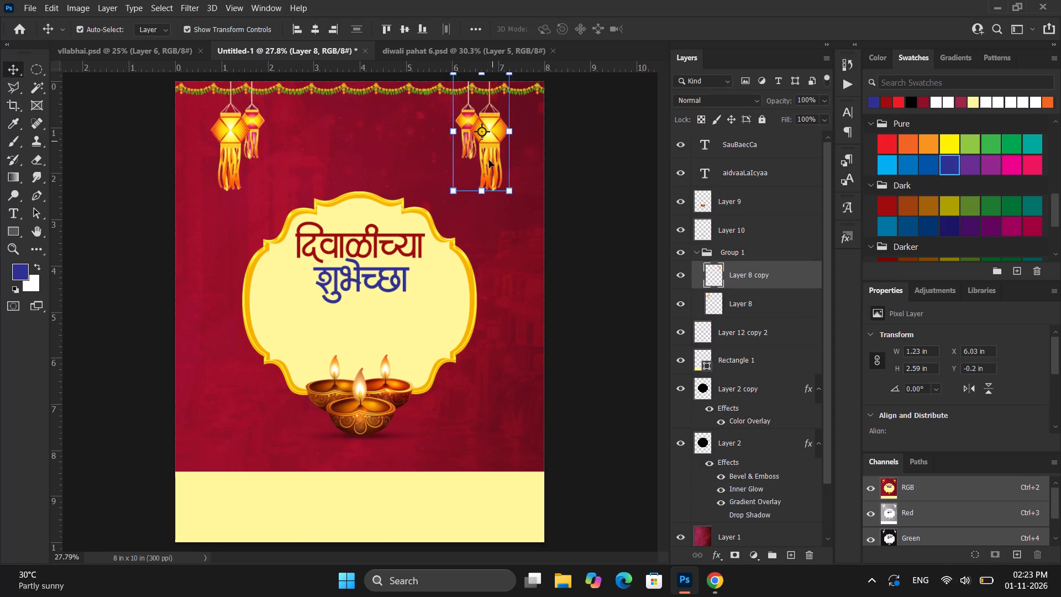
{"action": "left_click", "coordinate": [85, 9]}
{"action": "left_click", "coordinate": [98, 39]}
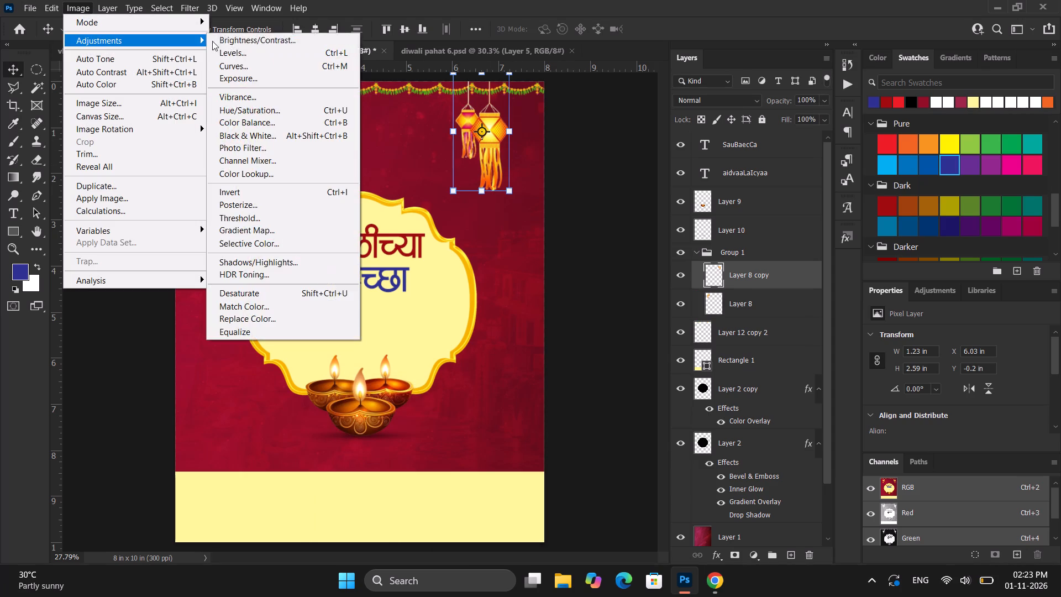
{"action": "left_click", "coordinate": [243, 39]}
{"action": "type", "text": "15"}
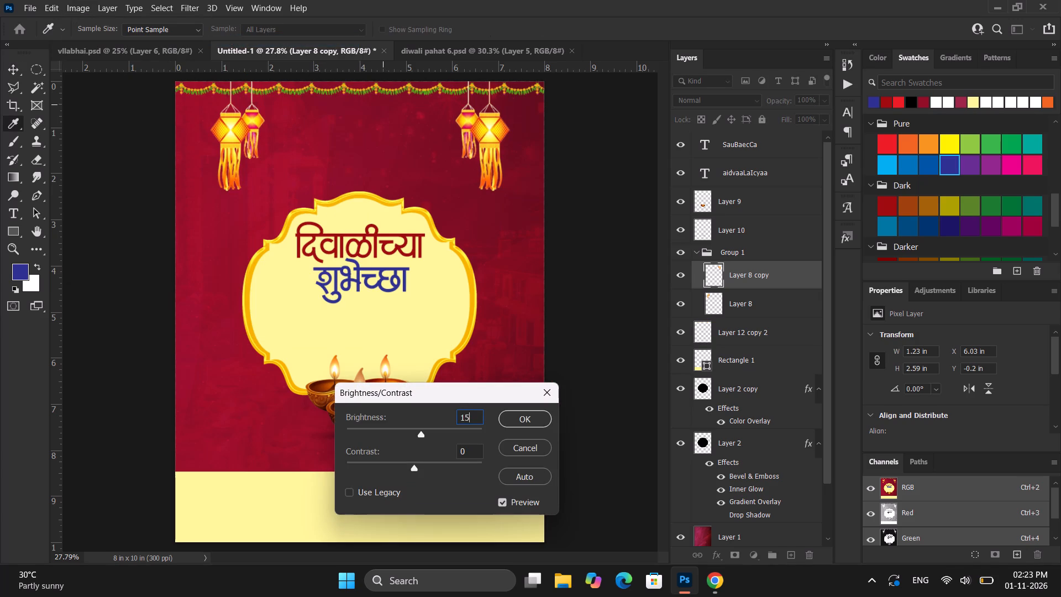
{"action": "left_click_drag", "start_coordinate": [475, 449], "coordinate": [443, 451]}
{"action": "type", "text": "10"}
{"action": "key", "text": "Return"}
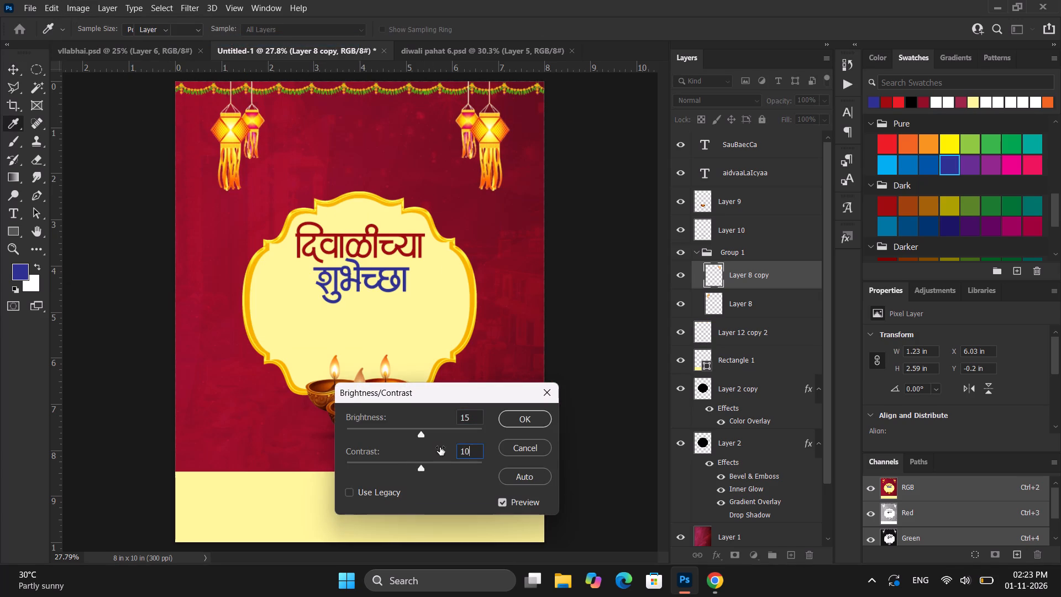
{"action": "left_click", "coordinate": [584, 219]}
Examine the adjusted lanterns up close and within the whole poster layout.
{"action": "scroll", "coordinate": [395, 158], "scroll_direction": "up", "scroll_amount": 4, "text": "alt"}
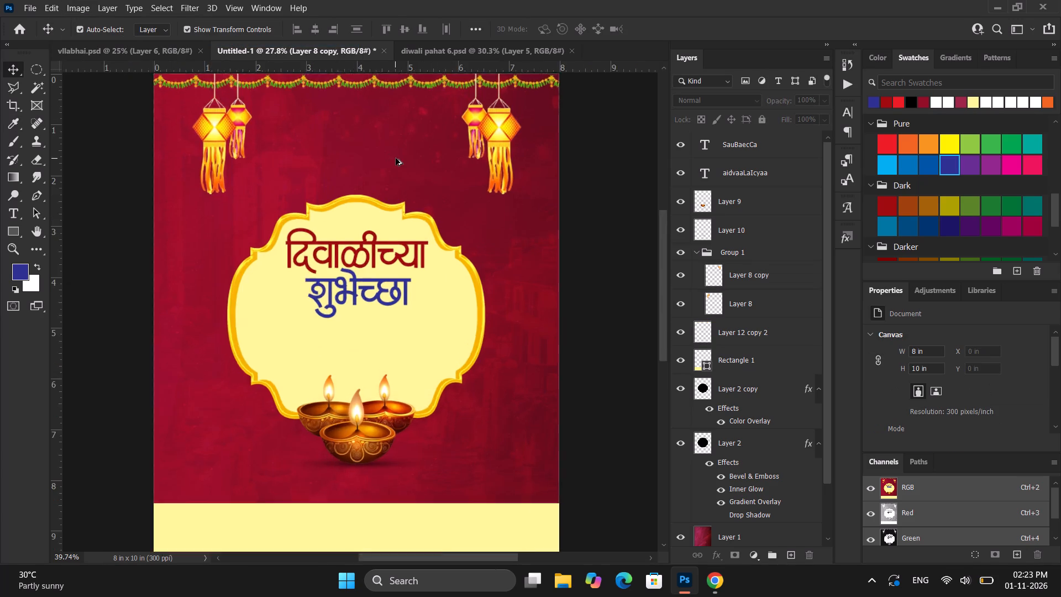
{"action": "scroll", "coordinate": [396, 158], "scroll_direction": "up", "scroll_amount": 5, "text": "alt"}
{"action": "scroll", "coordinate": [397, 159], "scroll_direction": "down", "scroll_amount": 14, "text": "alt"}
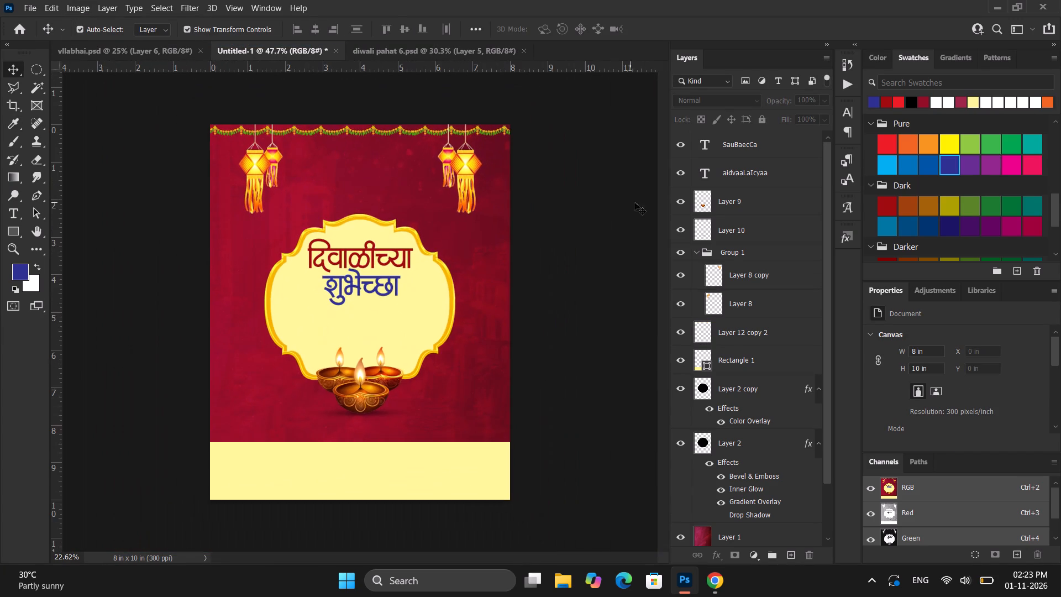
{"action": "left_click", "coordinate": [593, 186]}
{"action": "scroll", "coordinate": [430, 190], "scroll_direction": "up", "scroll_amount": 4, "text": "alt"}
{"action": "scroll", "coordinate": [430, 191], "scroll_direction": "up", "scroll_amount": 6}
{"action": "scroll", "coordinate": [428, 188], "scroll_direction": "down", "scroll_amount": 4, "text": "alt"}
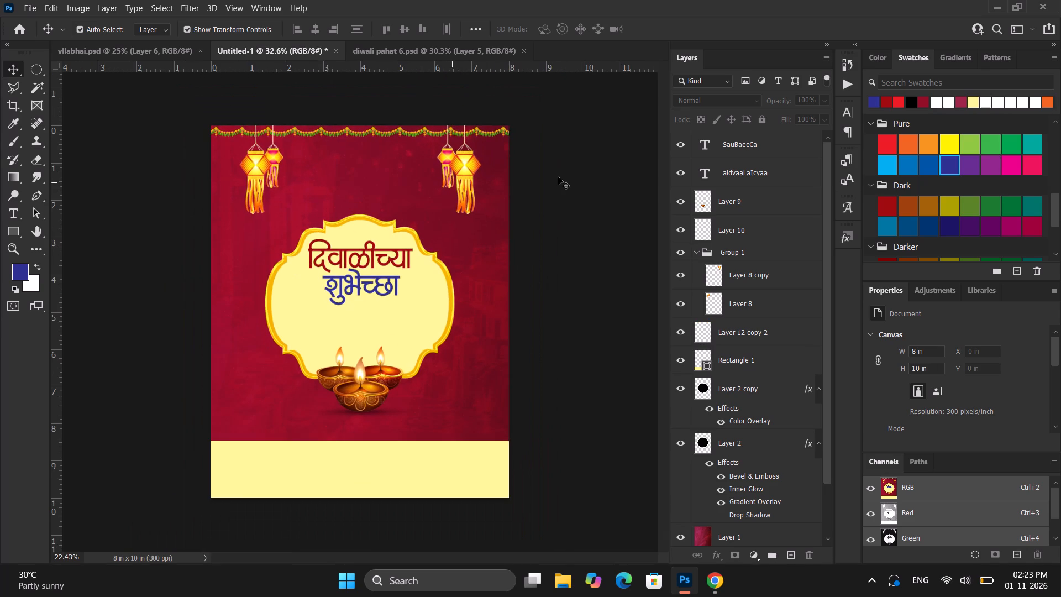
{"action": "left_click", "coordinate": [561, 175]}
Add a Drop Shadow layer style to the दिवाळीच्या text line, leaving Bevel & Emboss off.
{"action": "scroll", "coordinate": [421, 228], "scroll_direction": "up", "scroll_amount": 9, "text": "alt"}
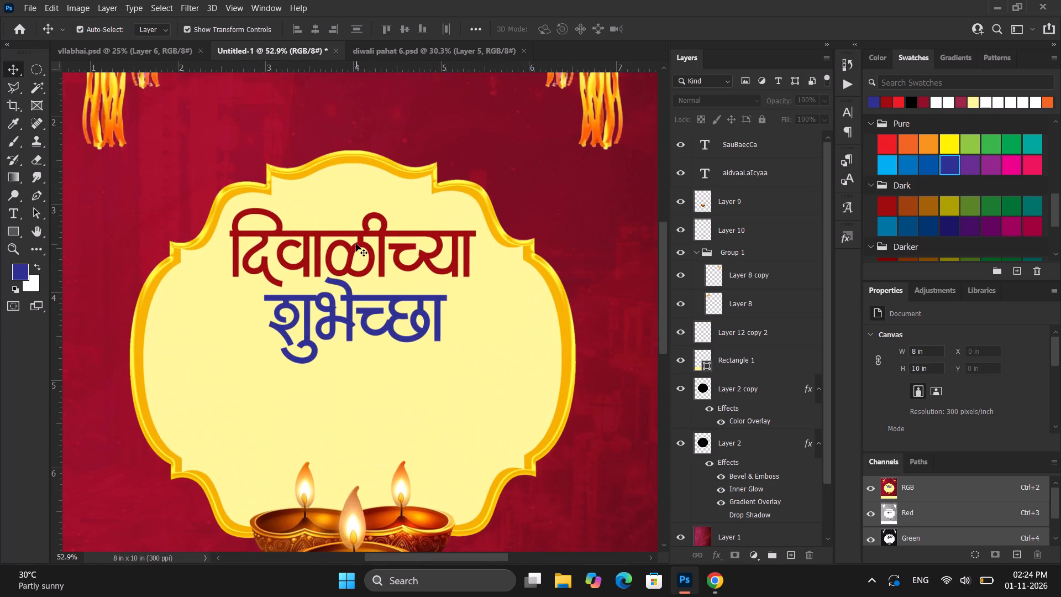
{"action": "scroll", "coordinate": [356, 244], "scroll_direction": "up", "scroll_amount": 6, "text": "ctrl"}
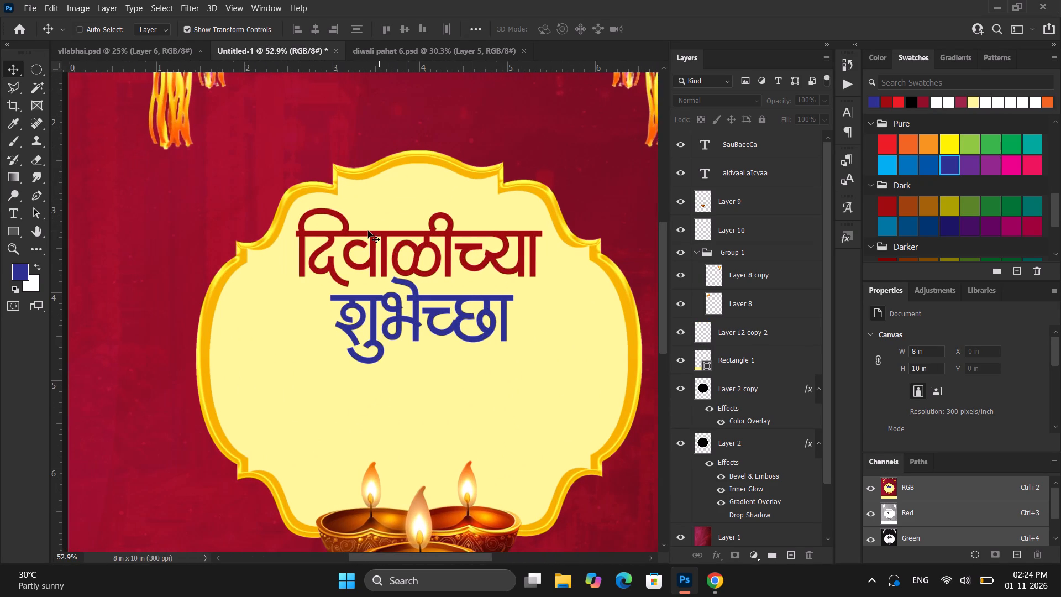
{"action": "scroll", "coordinate": [368, 231], "scroll_direction": "up", "scroll_amount": 1, "text": "ctrl"}
{"action": "scroll", "coordinate": [374, 229], "scroll_direction": "up", "scroll_amount": 4, "text": "alt"}
{"action": "left_click", "coordinate": [396, 239]}
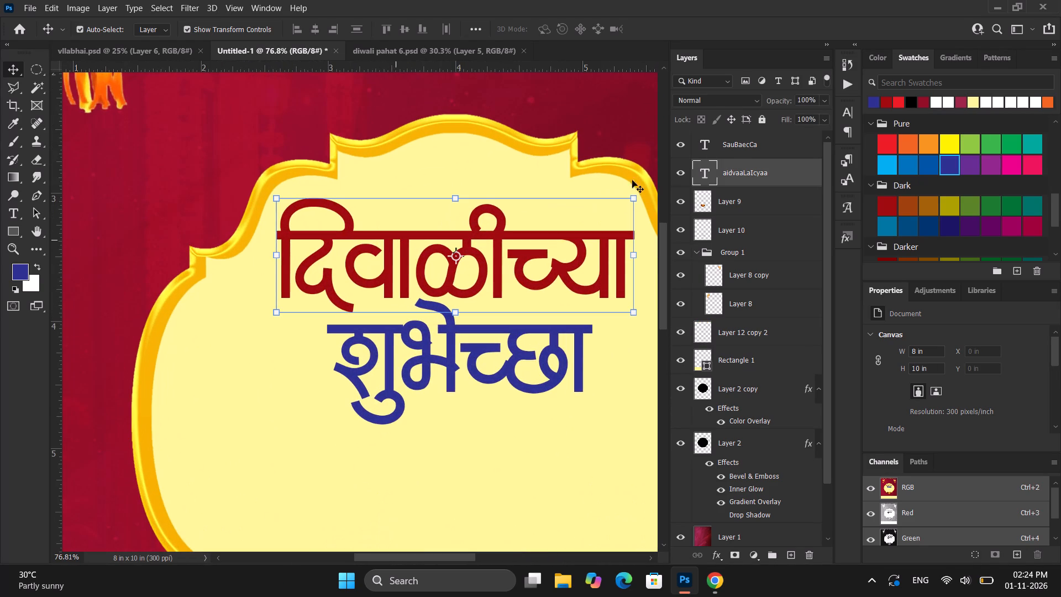
{"action": "right_click", "coordinate": [754, 179]}
{"action": "left_click", "coordinate": [844, 23]}
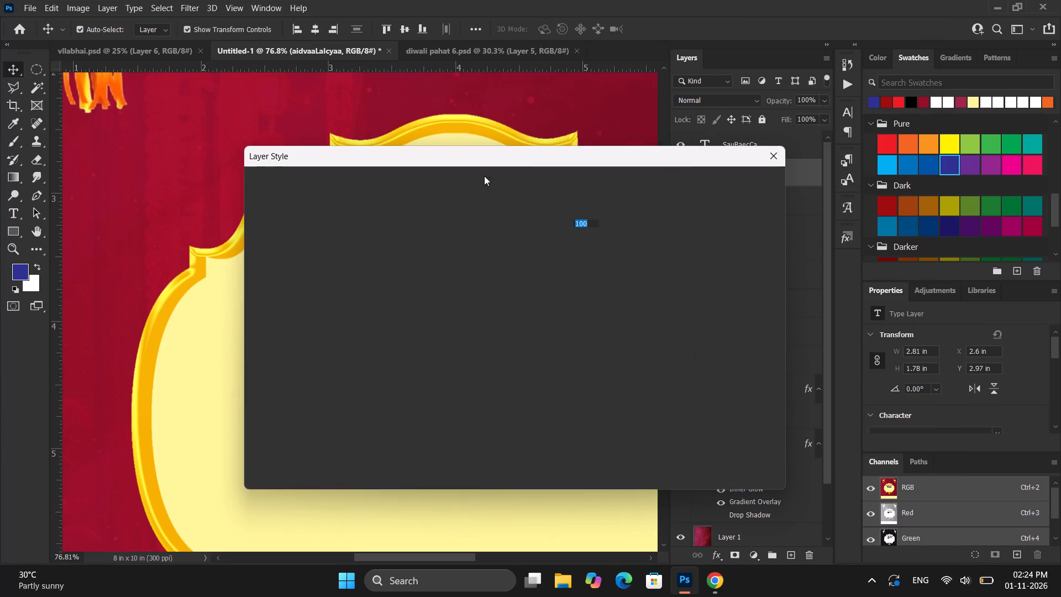
{"action": "left_click_drag", "start_coordinate": [342, 157], "coordinate": [474, 125]}
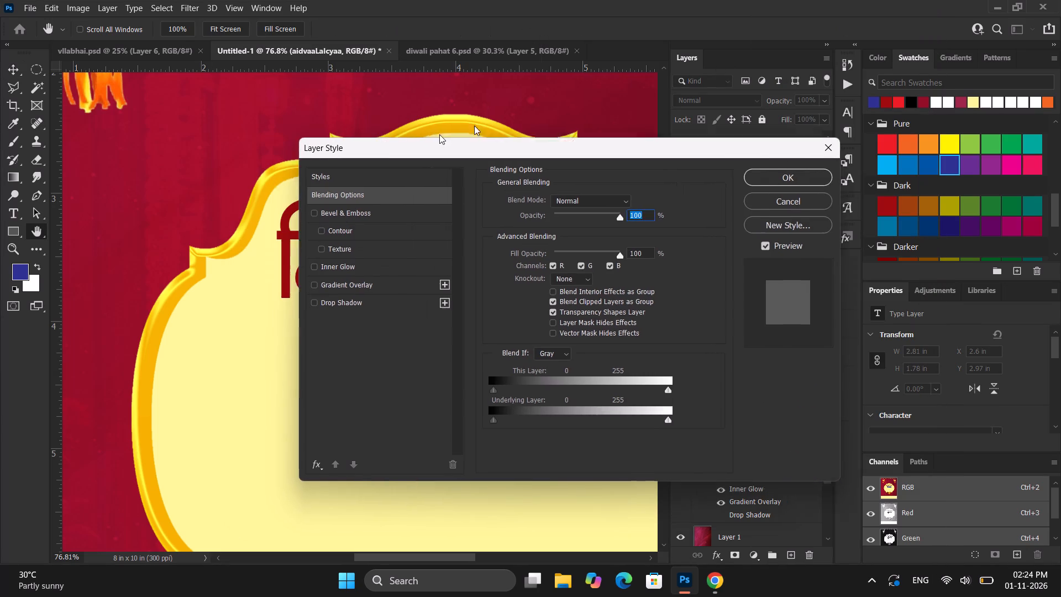
{"action": "left_click_drag", "start_coordinate": [474, 125], "coordinate": [678, 85]}
{"action": "left_click", "coordinate": [609, 153]}
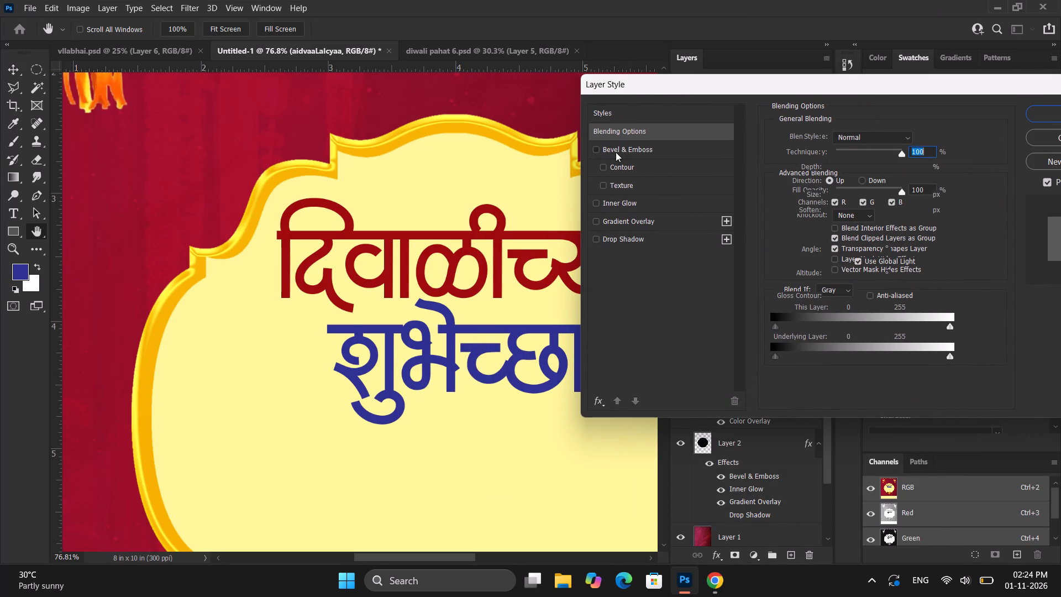
{"action": "left_click", "coordinate": [593, 148]}
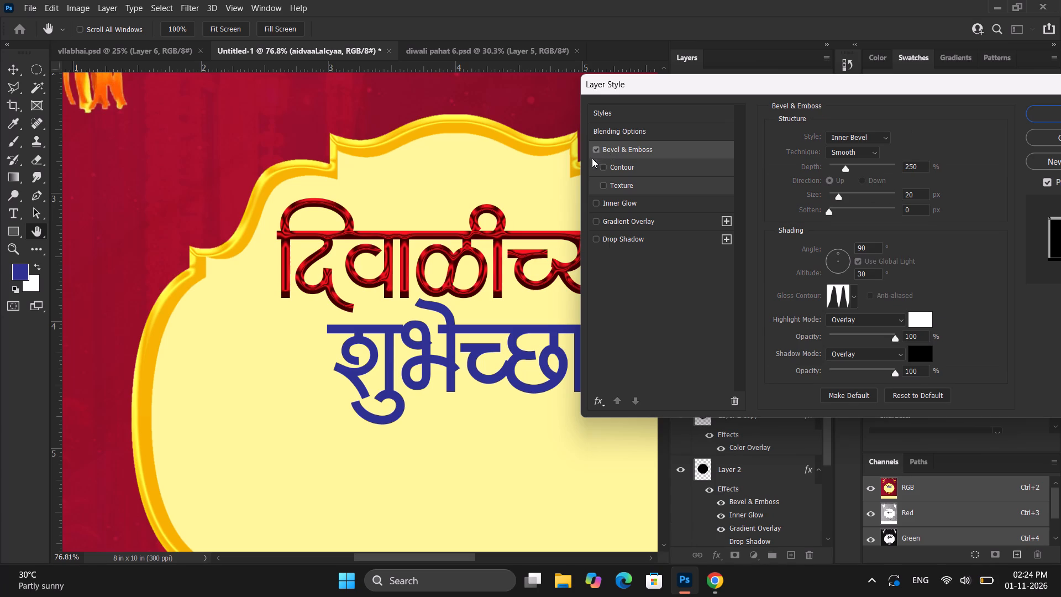
{"action": "left_click", "coordinate": [600, 238]}
{"action": "left_click", "coordinate": [616, 240]}
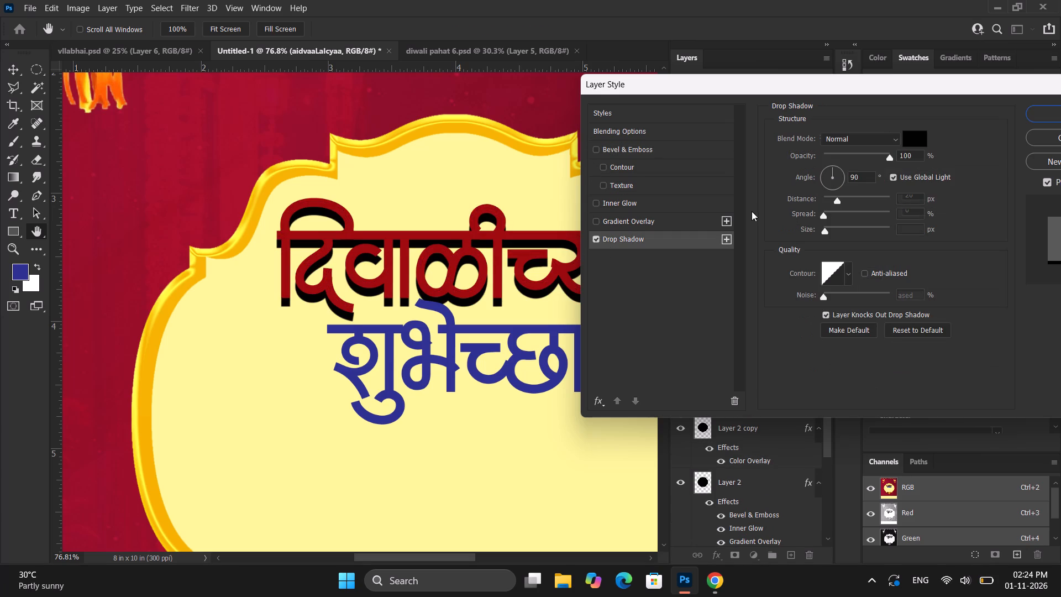
Set the दिवाळीच्या line's drop shadow colour to pale yellow #fffaba, starting from the label's own yellow.
{"action": "left_click", "coordinate": [916, 138]}
{"action": "left_click", "coordinate": [449, 467]}
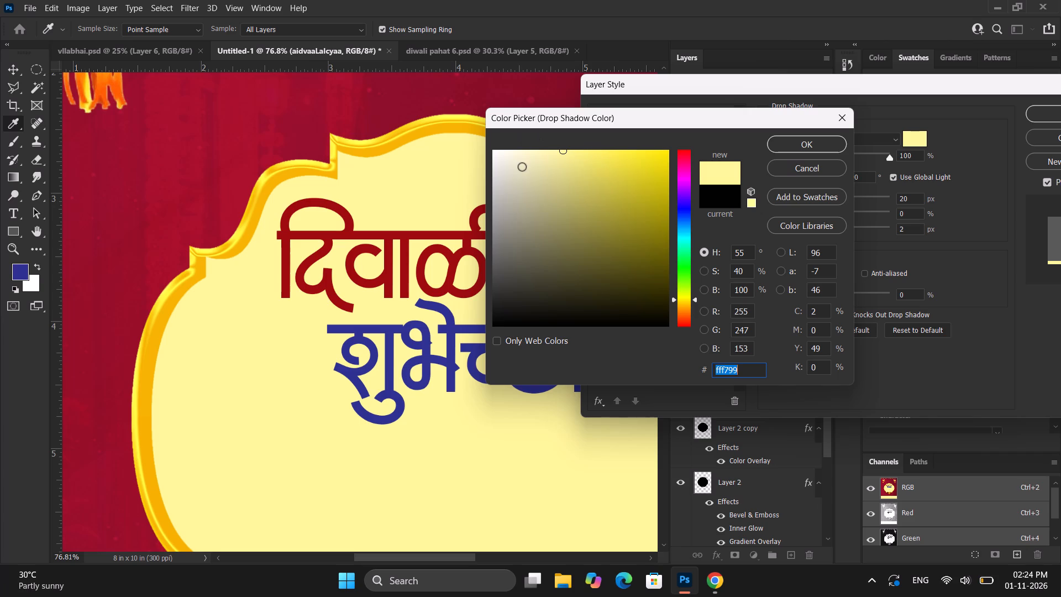
{"action": "left_click_drag", "start_coordinate": [526, 160], "coordinate": [520, 136]}
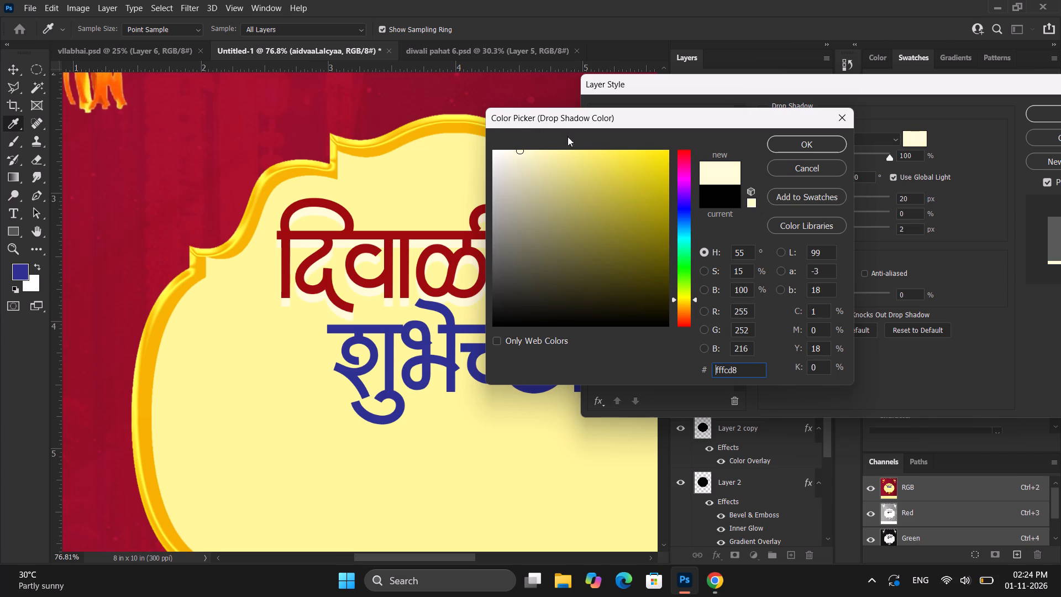
{"action": "left_click_drag", "start_coordinate": [565, 160], "coordinate": [575, 145]}
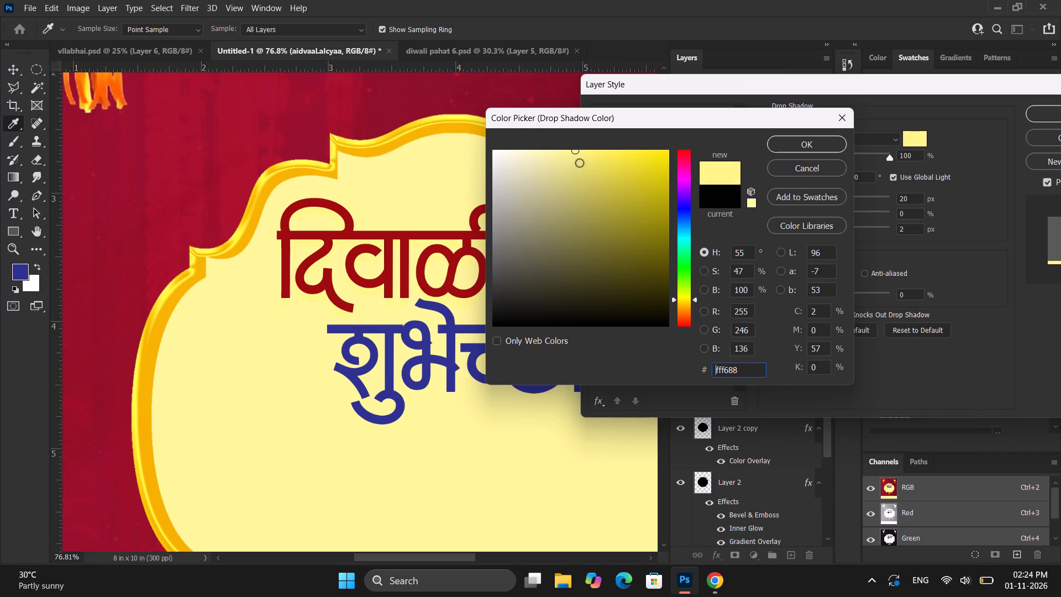
{"action": "left_click_drag", "start_coordinate": [570, 158], "coordinate": [596, 133]}
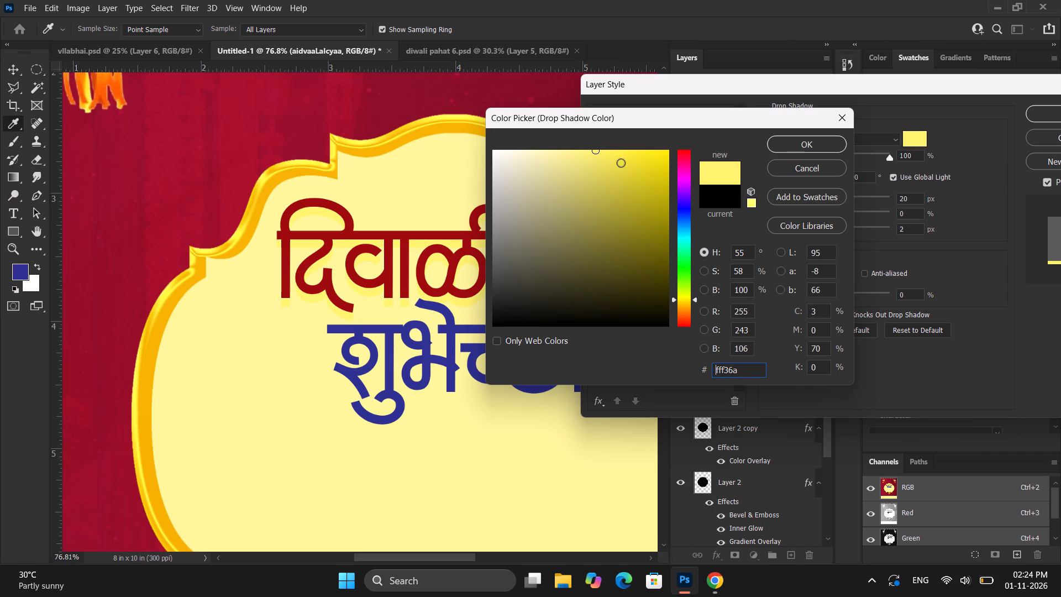
{"action": "left_click_drag", "start_coordinate": [592, 161], "coordinate": [540, 123]}
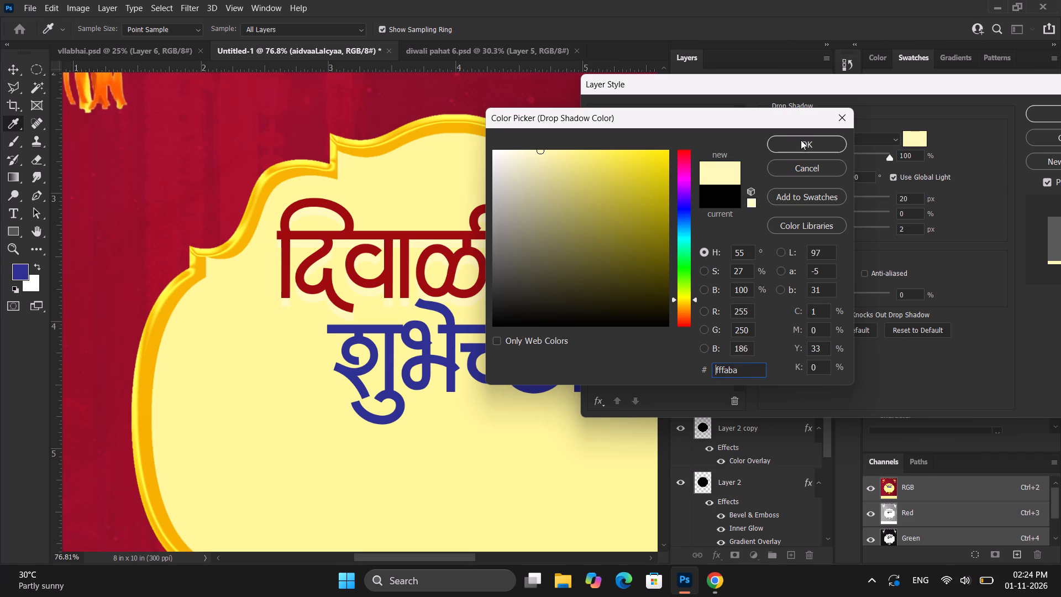
{"action": "left_click", "coordinate": [801, 140]}
Set the दिवाळीच्या drop shadow's distance to 10 px and size to 0 px, and apply the layer style.
{"action": "left_click_drag", "start_coordinate": [906, 201], "coordinate": [889, 196]}
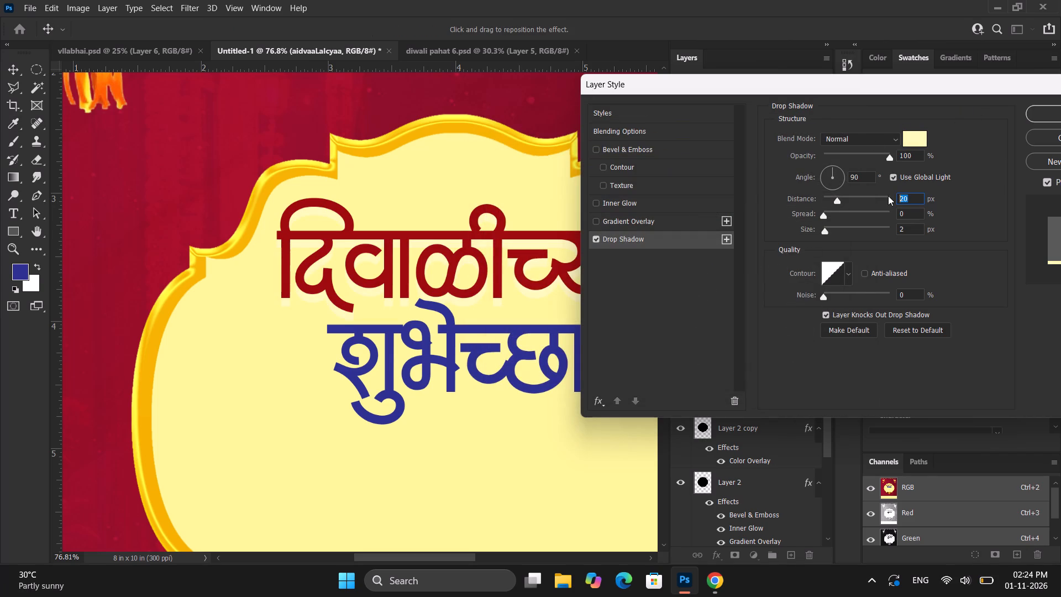
{"action": "key", "text": "1"}
{"action": "key", "text": "0"}
{"action": "left_click_drag", "start_coordinate": [913, 228], "coordinate": [891, 231]}
{"action": "key", "text": "0"}
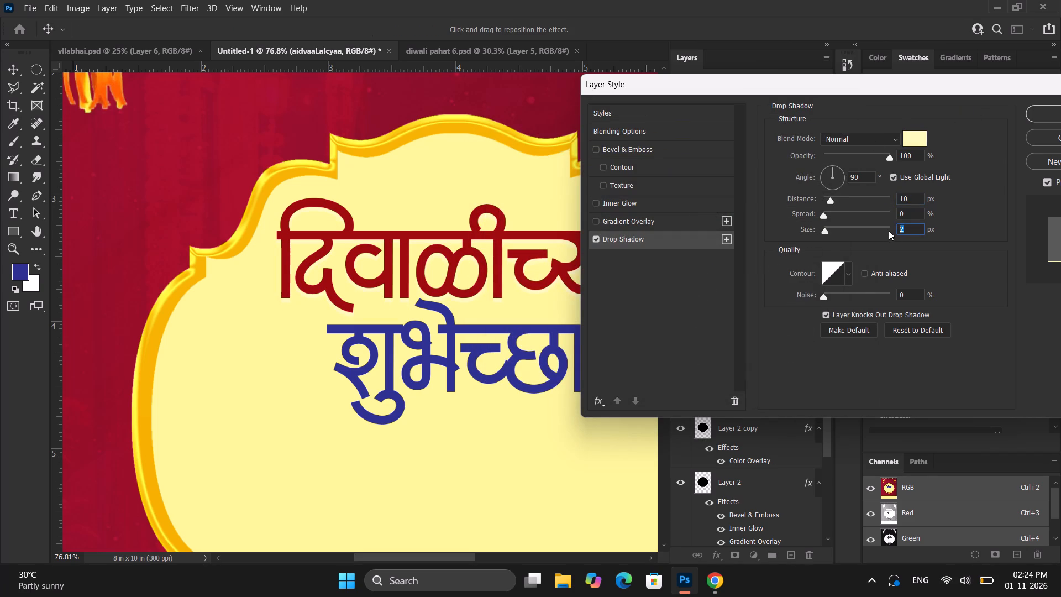
{"action": "key", "text": "Return"}
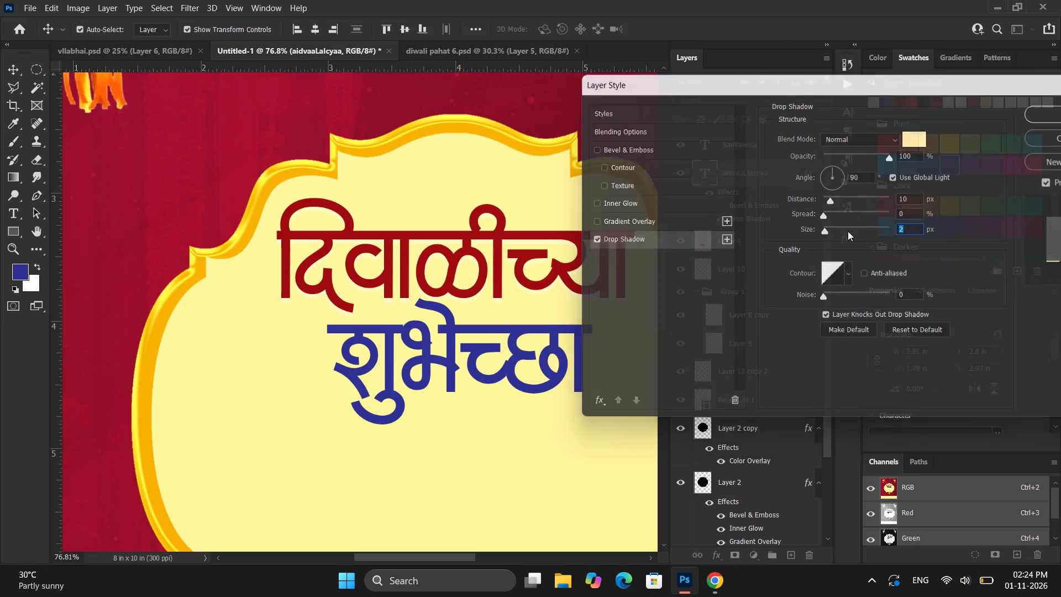
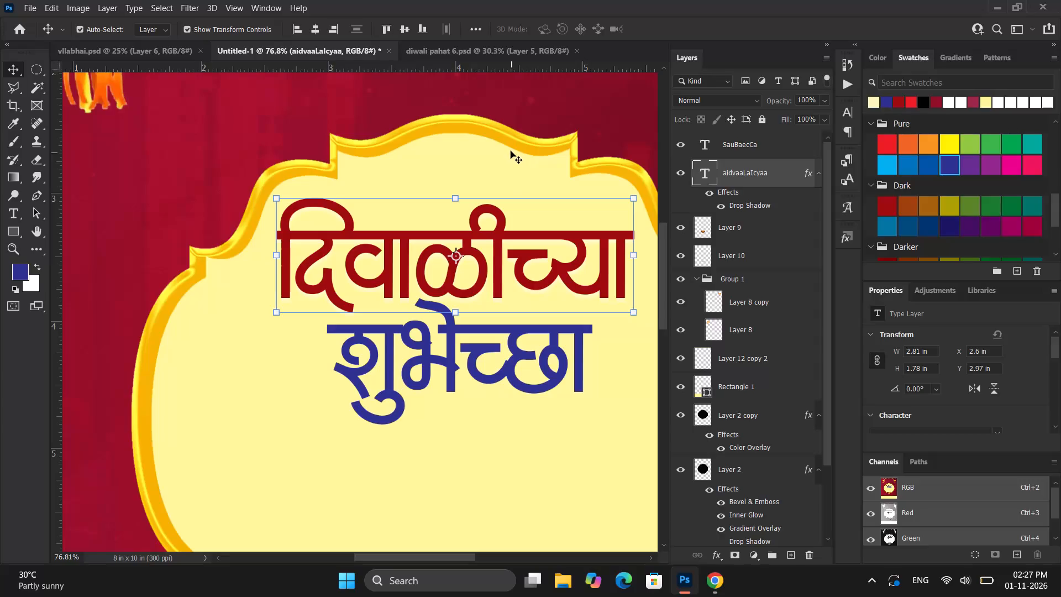
Hide the layer effects on the दिवाळीच्या text line and check the greeting within the whole poster.
{"action": "left_click", "coordinate": [508, 354]}
{"action": "left_click", "coordinate": [482, 255]}
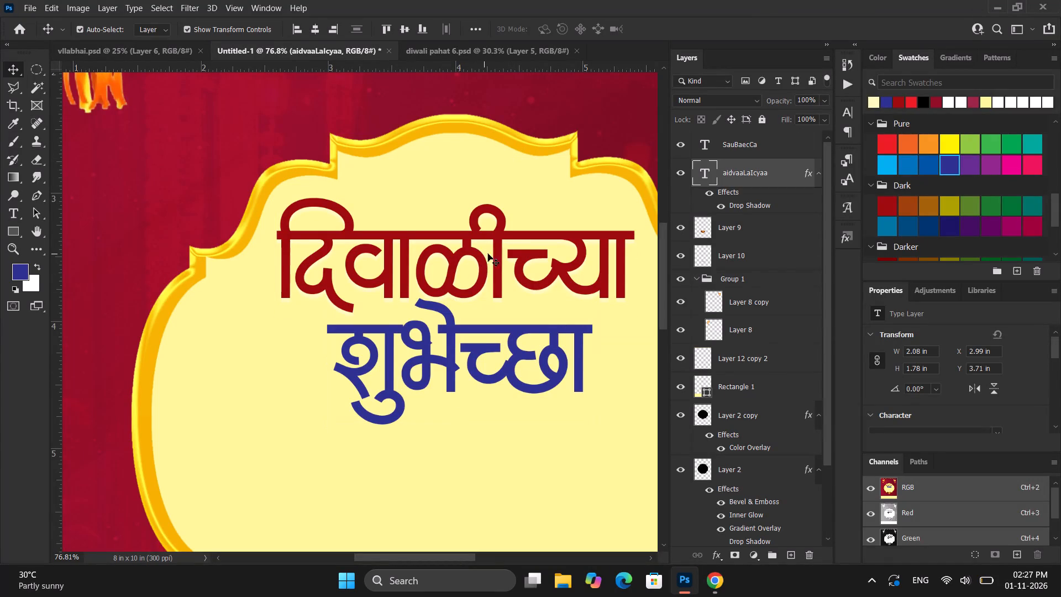
{"action": "left_click", "coordinate": [710, 193]}
{"action": "scroll", "coordinate": [517, 304], "scroll_direction": "down", "scroll_amount": 15, "text": "alt"}
{"action": "scroll", "coordinate": [528, 304], "scroll_direction": "down", "scroll_amount": 5, "text": "ctrl"}
{"action": "left_click", "coordinate": [529, 304]}
{"action": "scroll", "coordinate": [360, 306], "scroll_direction": "up", "scroll_amount": 3, "text": "alt"}
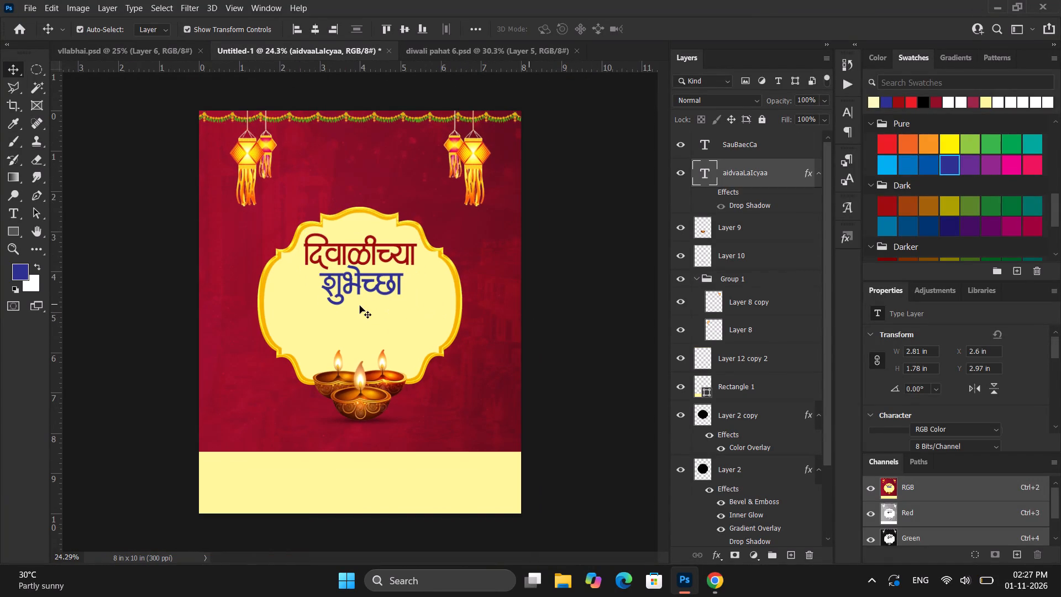
{"action": "scroll", "coordinate": [360, 306], "scroll_direction": "up", "scroll_amount": 3, "text": "alt"}
{"action": "left_click", "coordinate": [361, 217]}
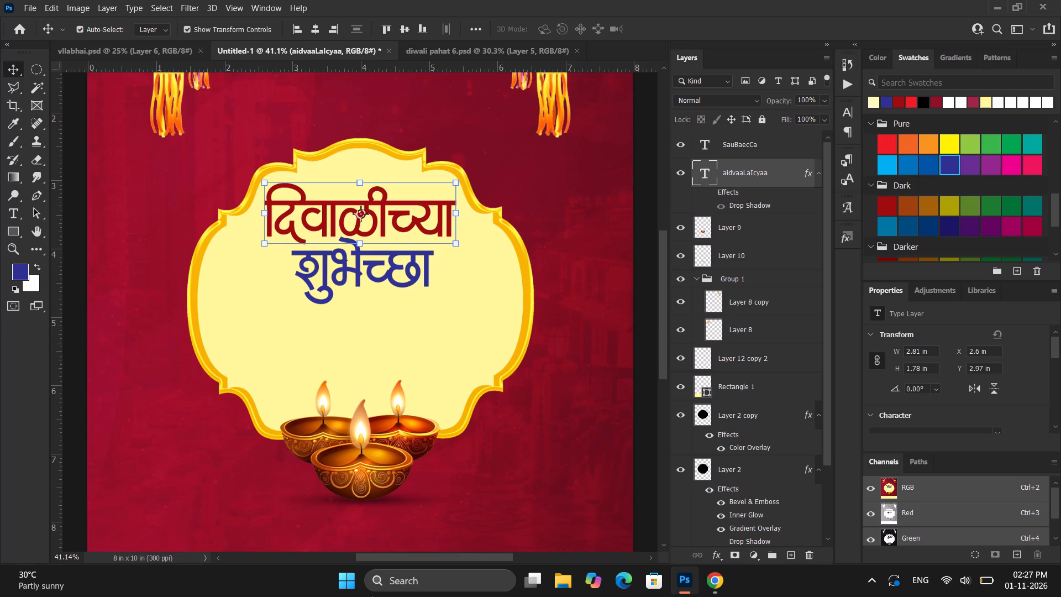
Switch to Chrome and open the Unicode to Shree Lipi converter in a new tab, ready for text entry.
{"action": "left_click", "coordinate": [718, 584]}
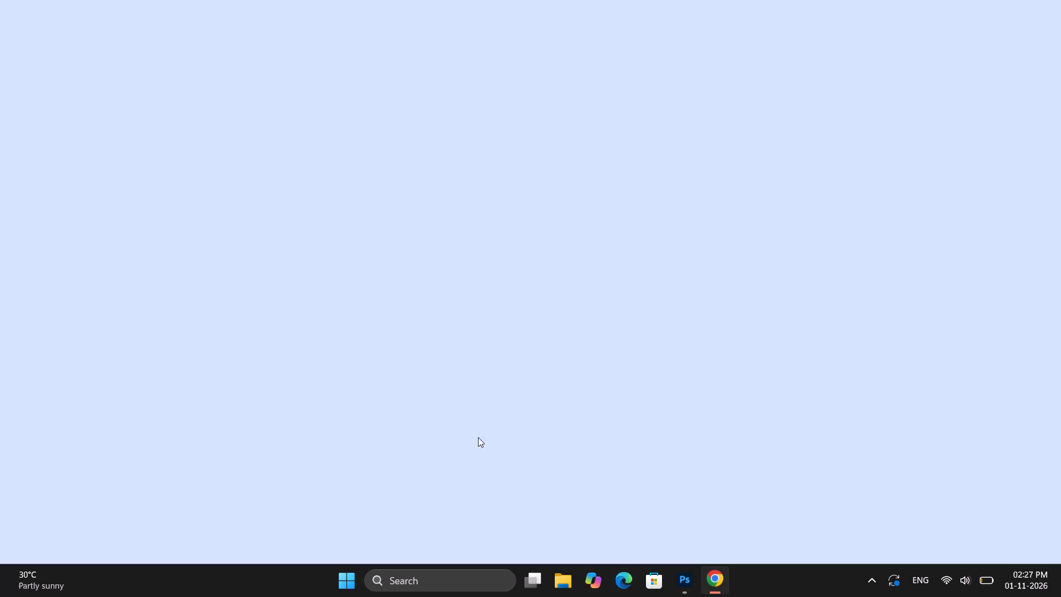
{"action": "left_click", "coordinate": [363, 13]}
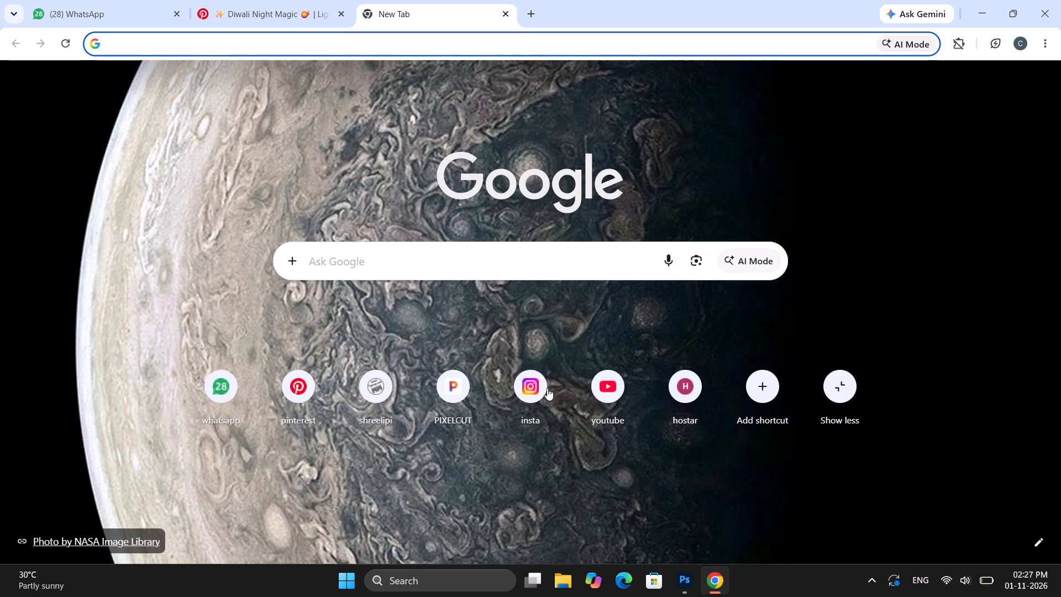
{"action": "left_click", "coordinate": [374, 400]}
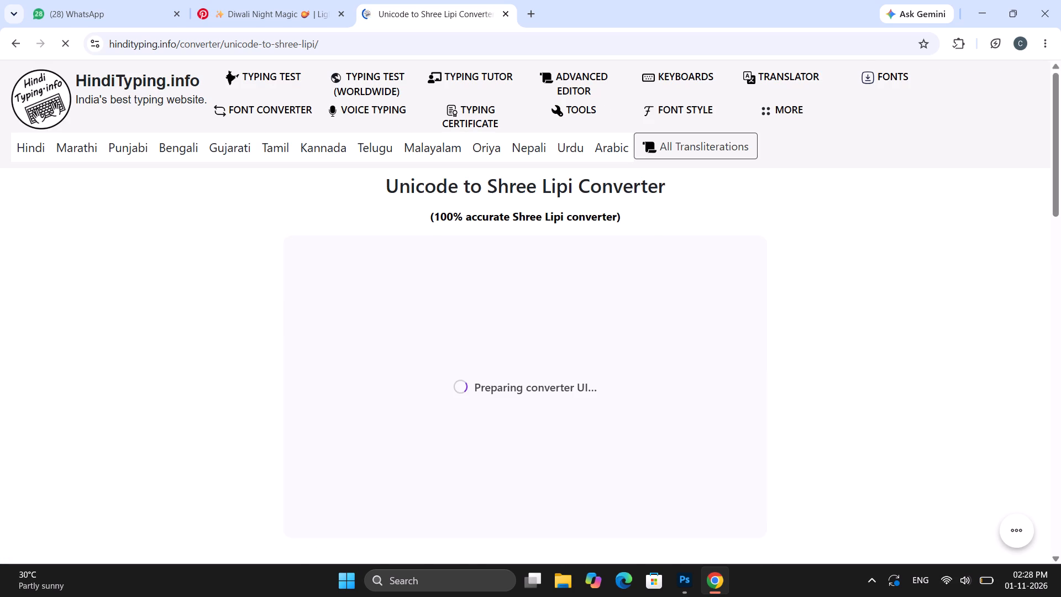
{"action": "left_click", "coordinate": [493, 386]}
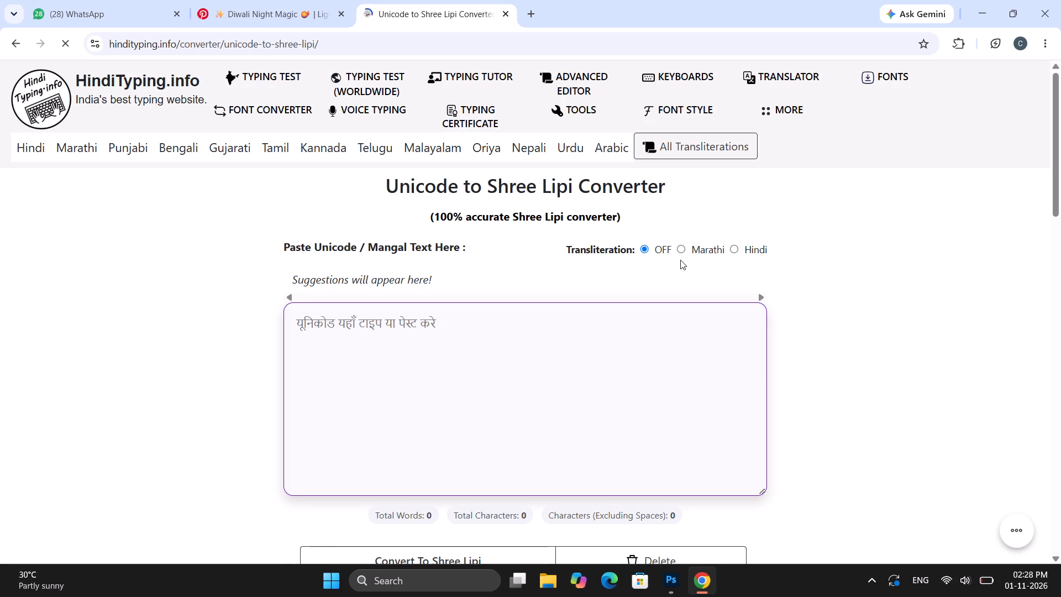